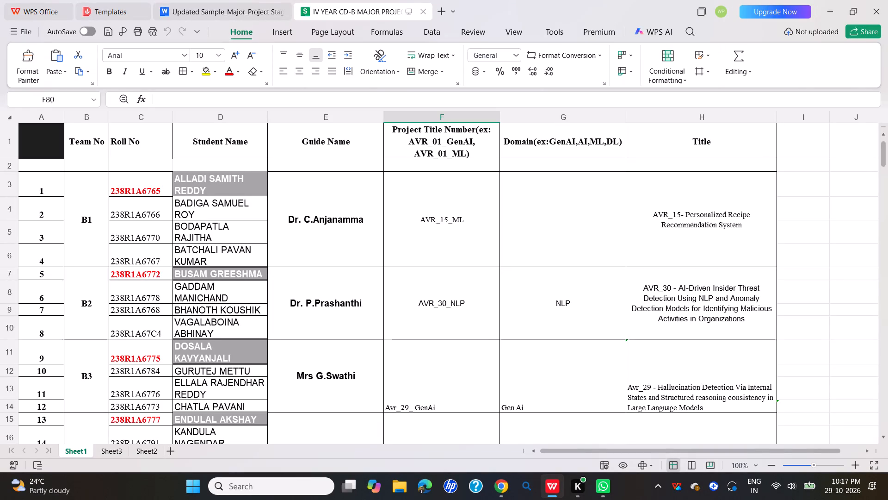
Copy the whole project table with its signature lines, range A1:H76, from Sheet1 of the major project workbook.
{"action": "left_click_drag", "start_coordinate": [36, 132], "coordinate": [675, 499]}
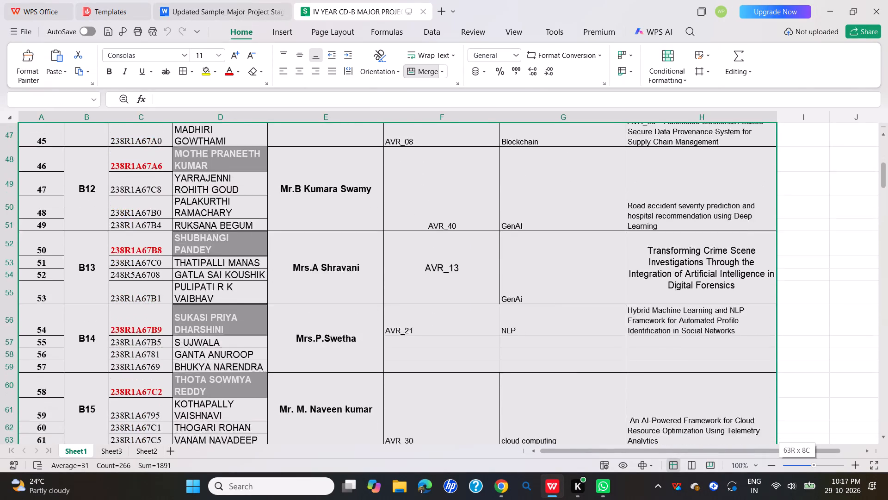
{"action": "left_click_drag", "start_coordinate": [675, 499], "coordinate": [719, 291]}
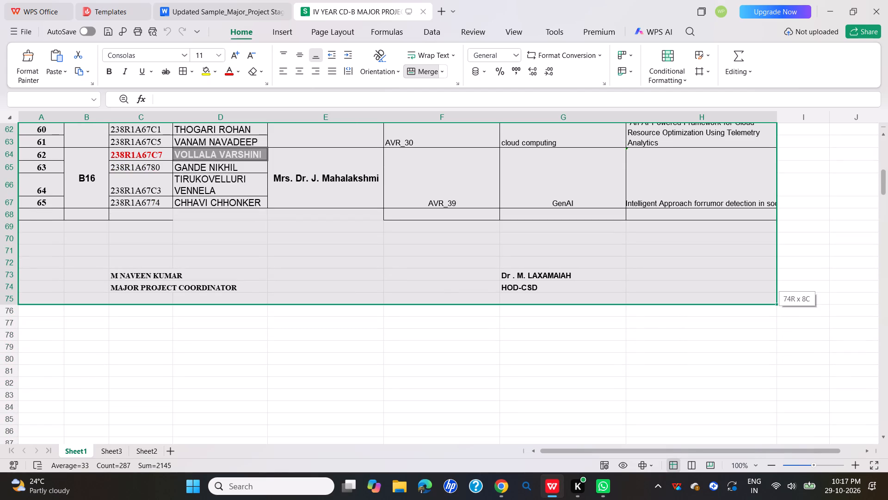
{"action": "left_click_drag", "start_coordinate": [719, 291], "coordinate": [719, 311]}
{"action": "right_click", "coordinate": [581, 187]}
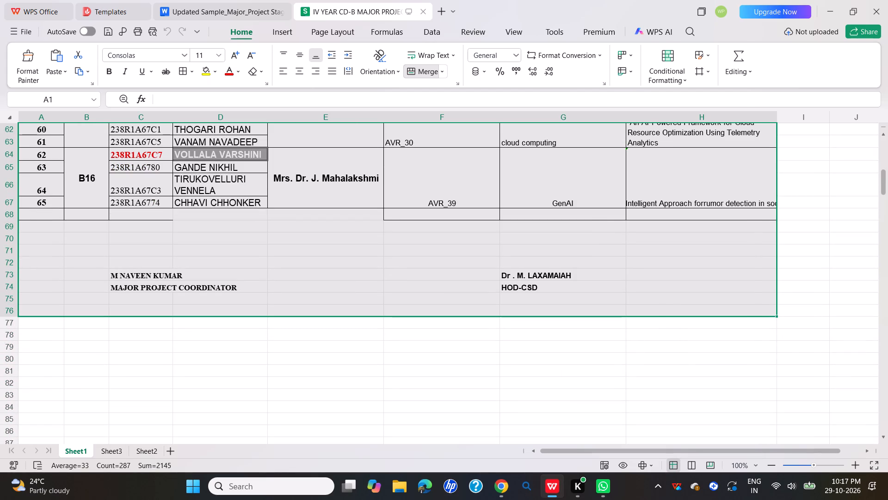
{"action": "left_click", "coordinate": [592, 17]}
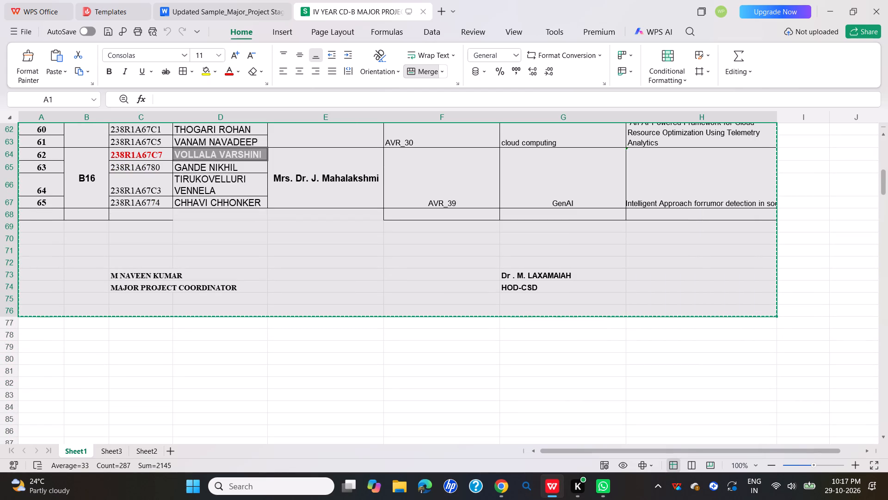
Switch to Chrome, search for "google sheet" in a new tab and open a new blank Google Sheets spreadsheet.
{"action": "left_click", "coordinate": [502, 491]}
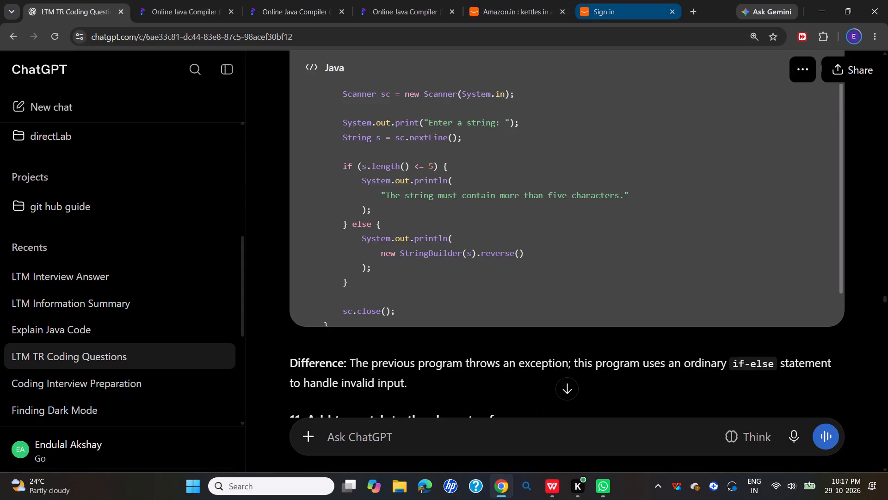
{"action": "left_click", "coordinate": [692, 8]}
{"action": "type", "text": "goo"}
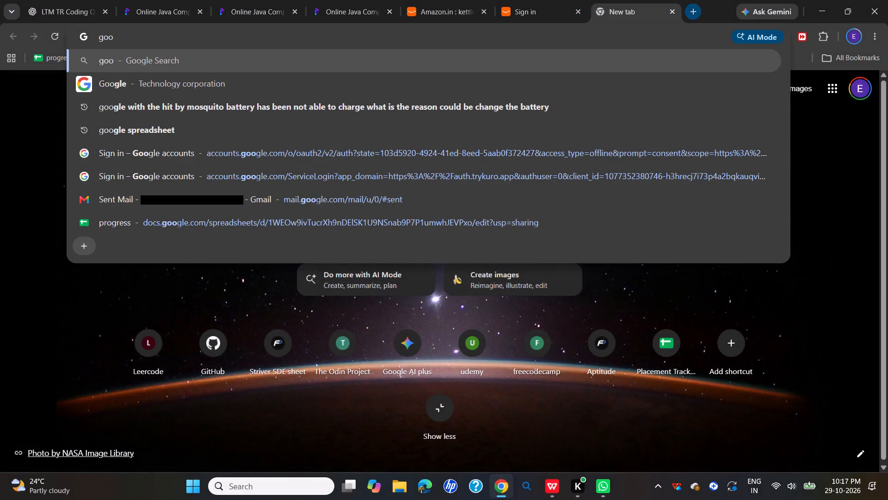
{"action": "type", "text": "gle sheet"}
{"action": "key", "text": "Return"}
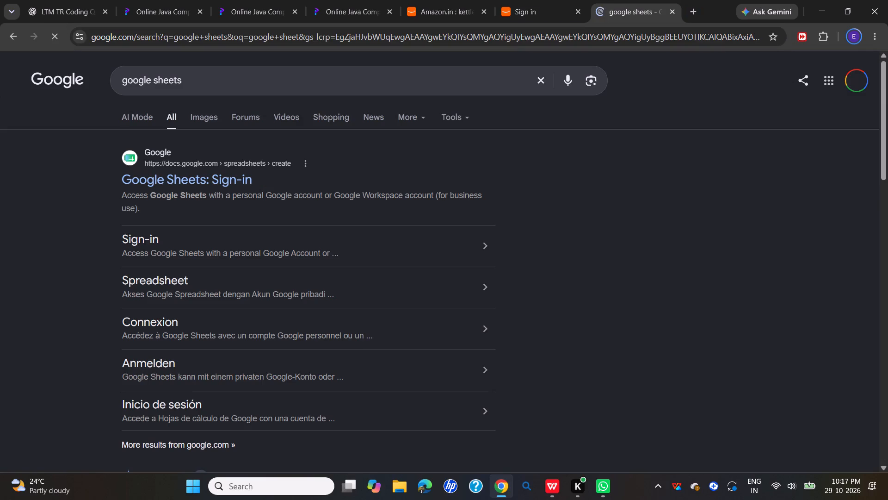
{"action": "left_click", "coordinate": [222, 177]}
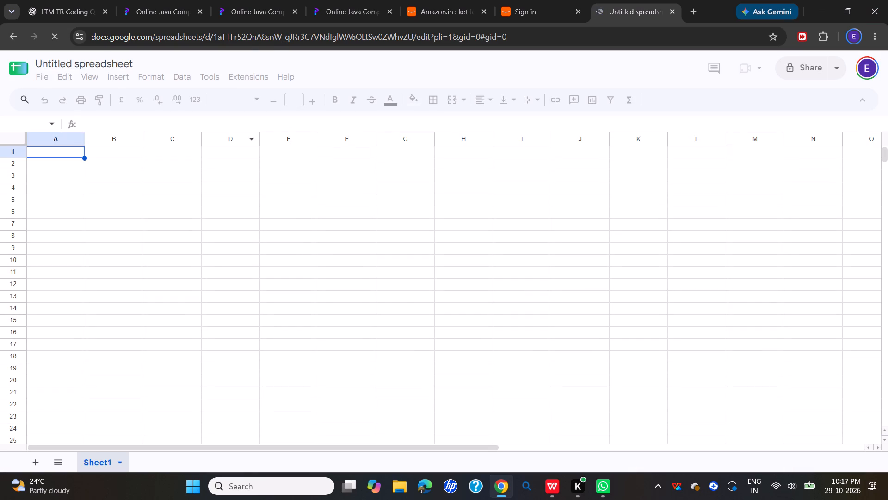
Paste the copied project table into the blank spreadsheet starting at cell A1.
{"action": "left_click", "coordinate": [138, 188]}
{"action": "left_click_drag", "start_coordinate": [61, 152], "coordinate": [496, 351]}
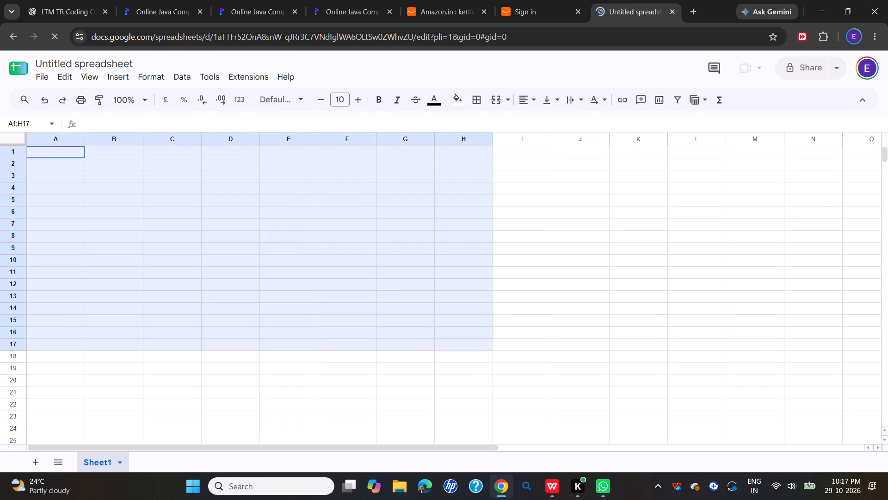
{"action": "left_click_drag", "start_coordinate": [496, 351], "coordinate": [746, 499]}
{"action": "key", "text": "ctrl+v"}
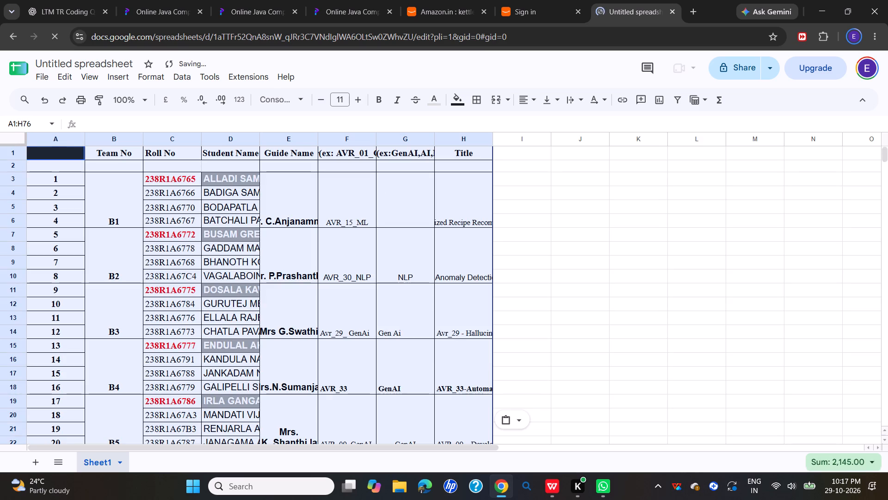
Widen column A and the Team No column B of the pasted table to equal widths.
{"action": "left_click_drag", "start_coordinate": [83, 139], "coordinate": [121, 148]}
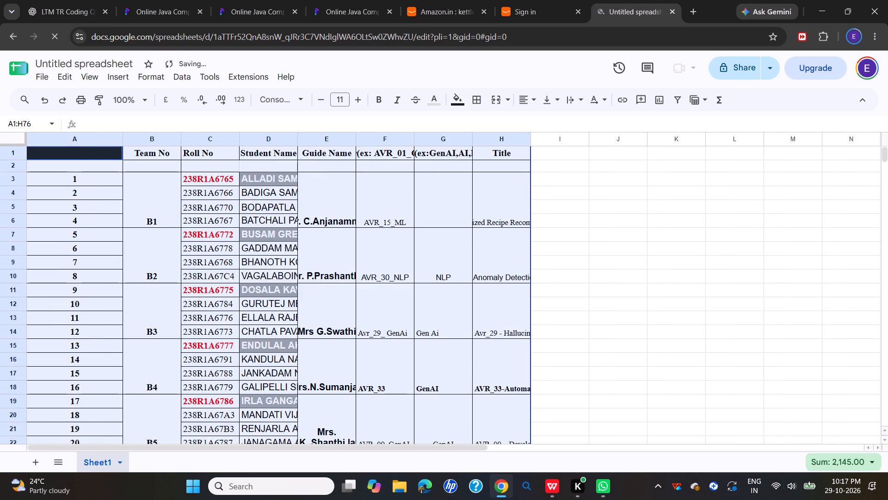
{"action": "left_click_drag", "start_coordinate": [180, 140], "coordinate": [218, 140]}
{"action": "scroll", "coordinate": [103, 239], "scroll_direction": "up", "scroll_amount": 2}
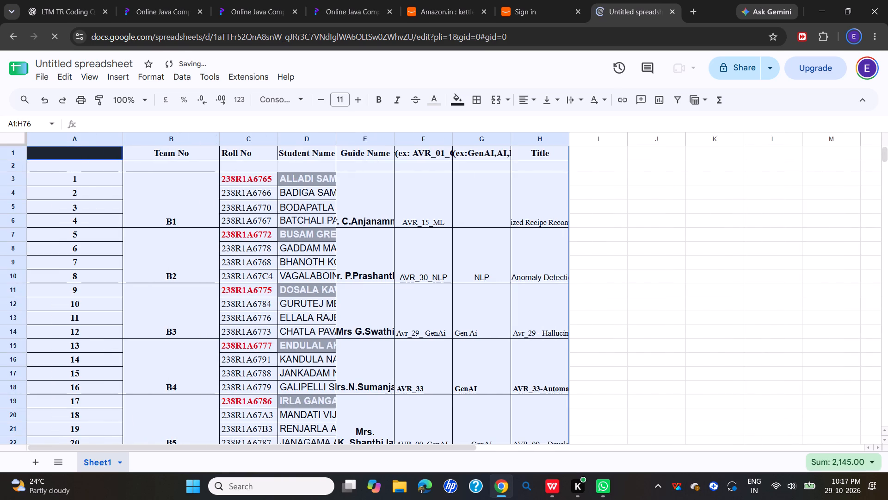
Widen columns C to G, matching Roll No to Team No's width and making Student Name, Guide Name, number and domain slightly wider.
{"action": "scroll", "coordinate": [103, 239], "scroll_direction": "up", "scroll_amount": 2}
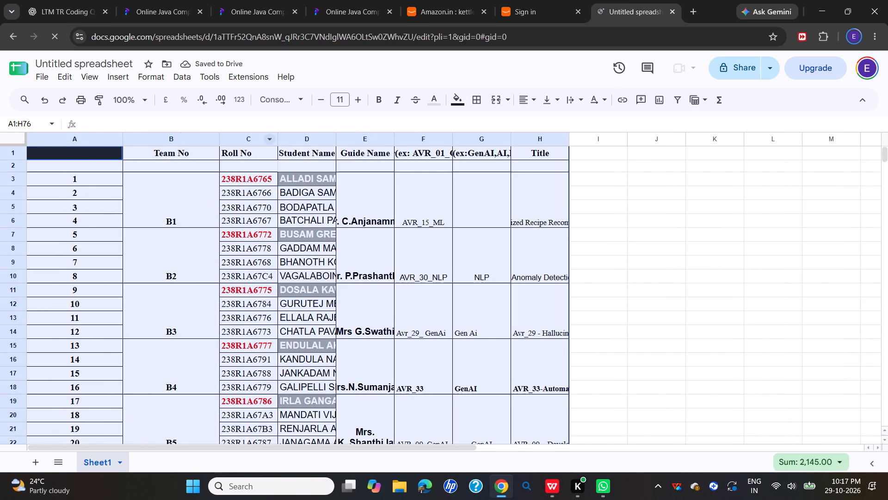
{"action": "left_click_drag", "start_coordinate": [278, 138], "coordinate": [316, 140]}
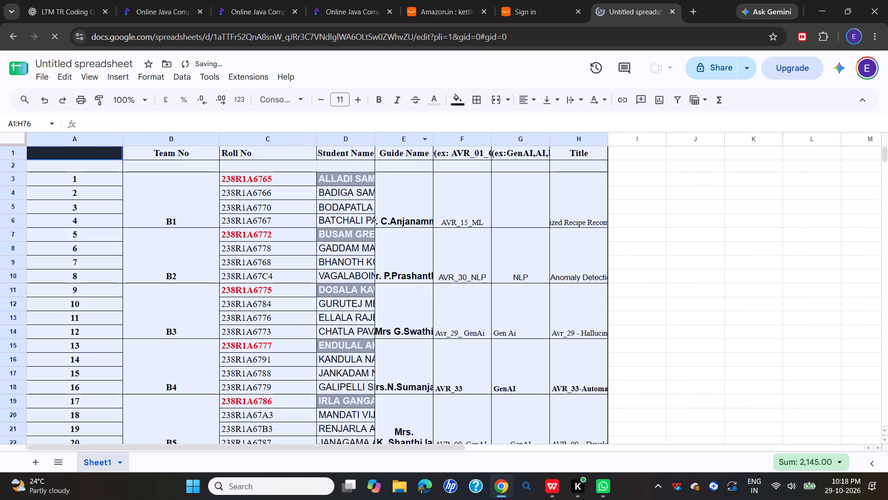
{"action": "left_click_drag", "start_coordinate": [374, 138], "coordinate": [427, 138]}
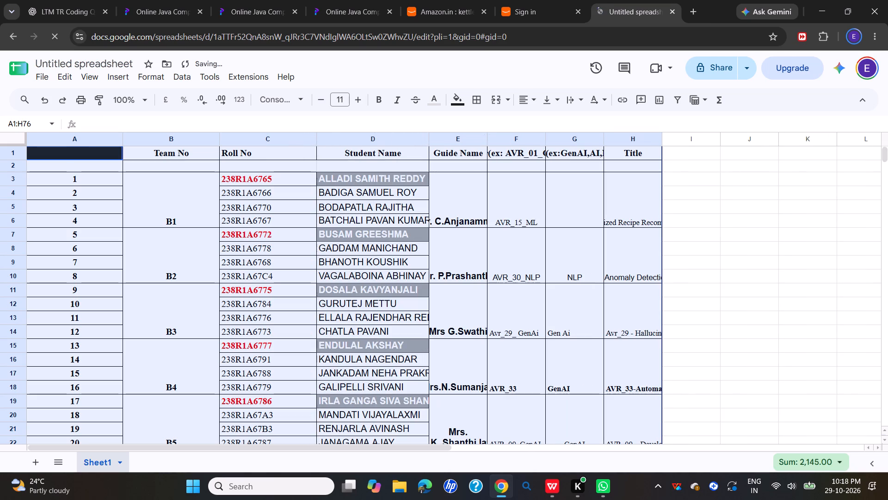
{"action": "left_click_drag", "start_coordinate": [486, 141], "coordinate": [544, 141]}
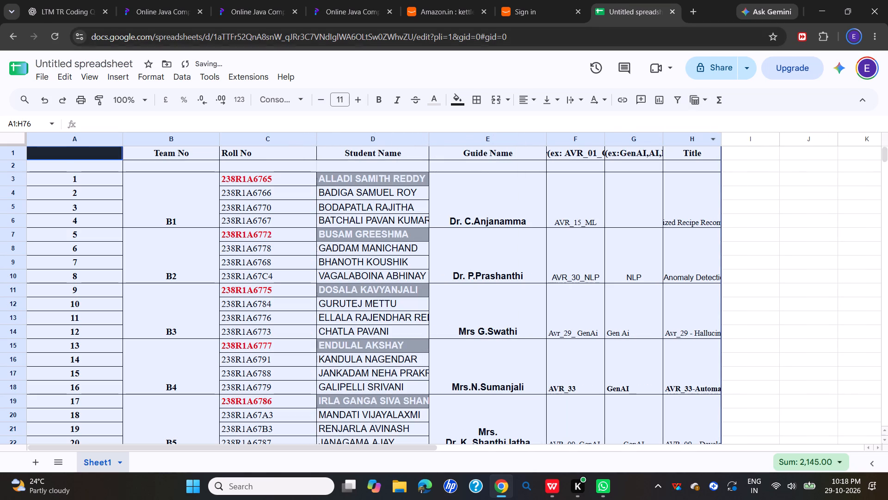
{"action": "left_click_drag", "start_coordinate": [604, 135], "coordinate": [662, 134]}
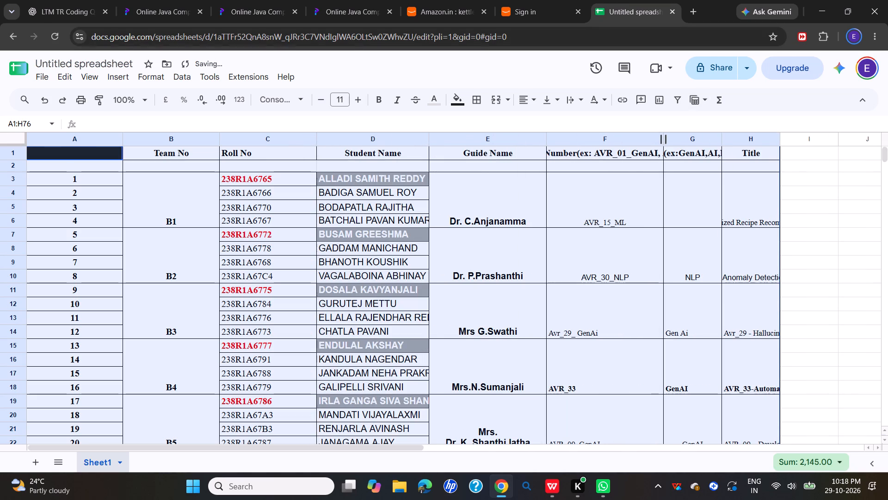
{"action": "left_click_drag", "start_coordinate": [718, 137], "coordinate": [764, 132]}
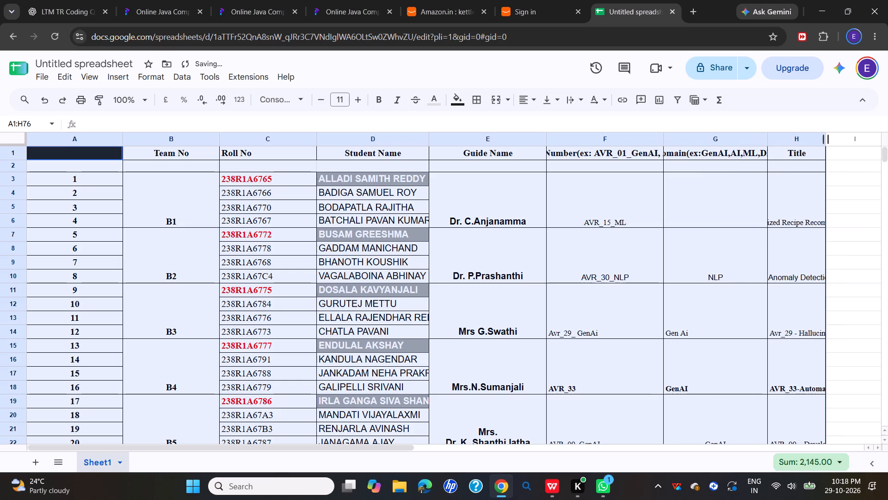
Widen the Title column H to more than twice the width of the Guide Name column.
{"action": "left_click_drag", "start_coordinate": [828, 139], "coordinate": [887, 137]}
{"action": "scroll", "coordinate": [699, 200], "scroll_direction": "left", "scroll_amount": 1}
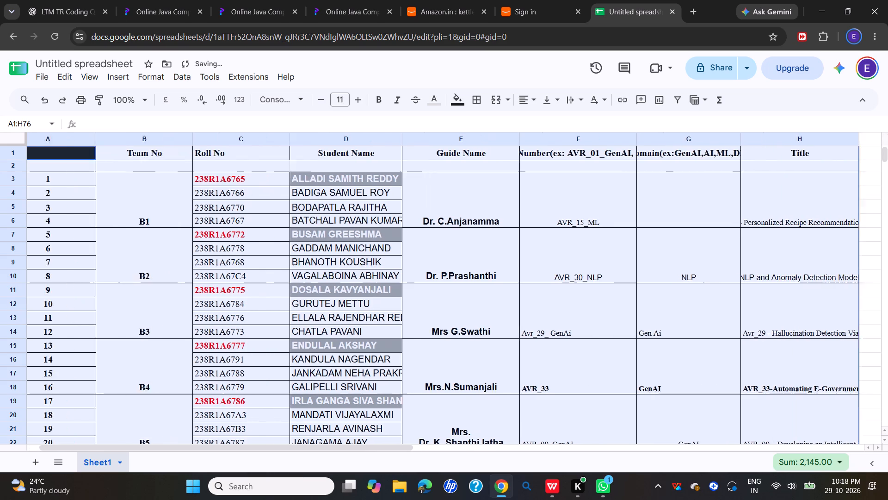
{"action": "scroll", "coordinate": [699, 200], "scroll_direction": "left", "scroll_amount": 1}
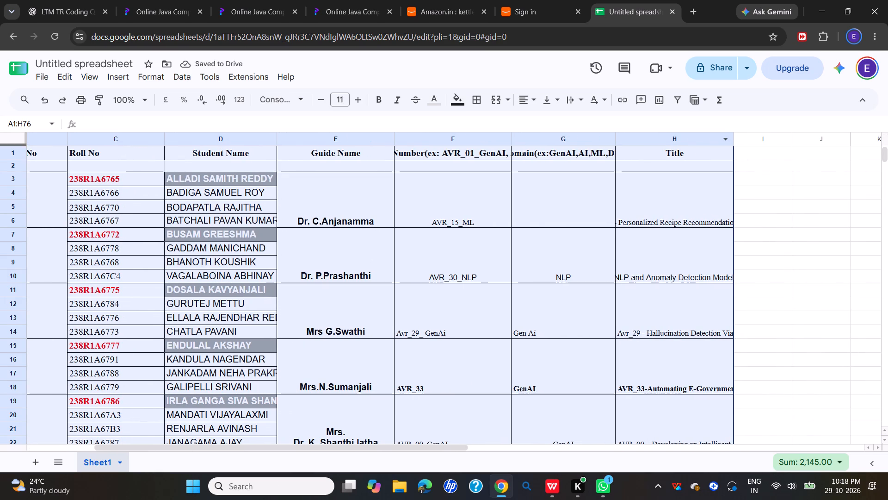
{"action": "left_click_drag", "start_coordinate": [733, 140], "coordinate": [794, 137]}
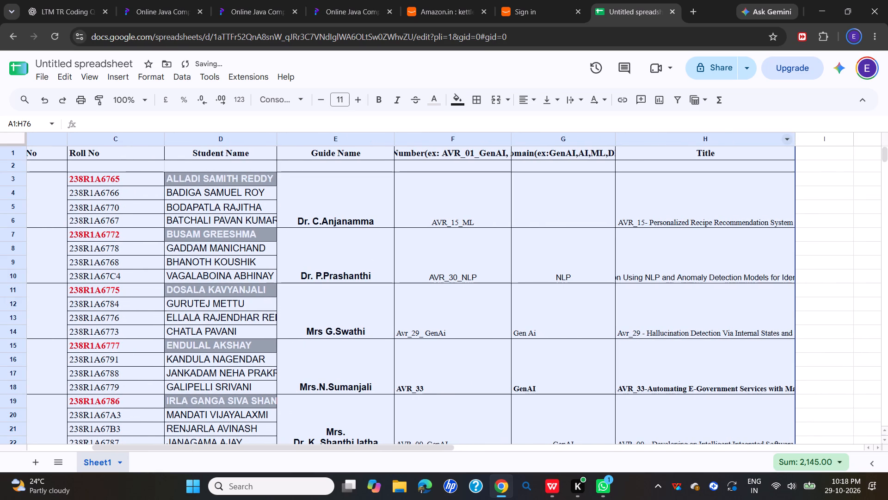
{"action": "left_click_drag", "start_coordinate": [796, 140], "coordinate": [887, 139]}
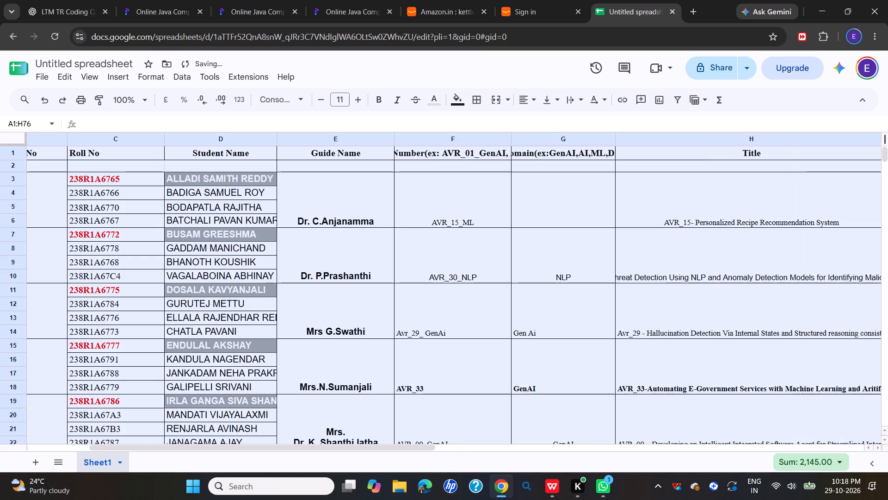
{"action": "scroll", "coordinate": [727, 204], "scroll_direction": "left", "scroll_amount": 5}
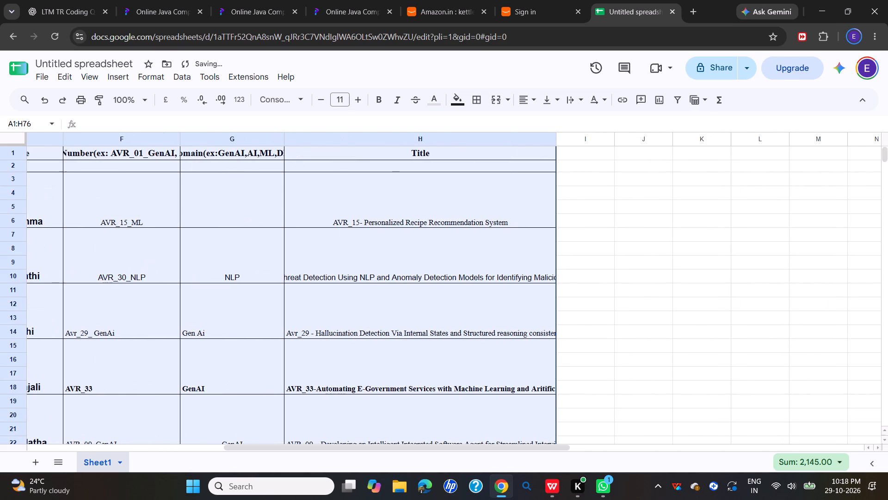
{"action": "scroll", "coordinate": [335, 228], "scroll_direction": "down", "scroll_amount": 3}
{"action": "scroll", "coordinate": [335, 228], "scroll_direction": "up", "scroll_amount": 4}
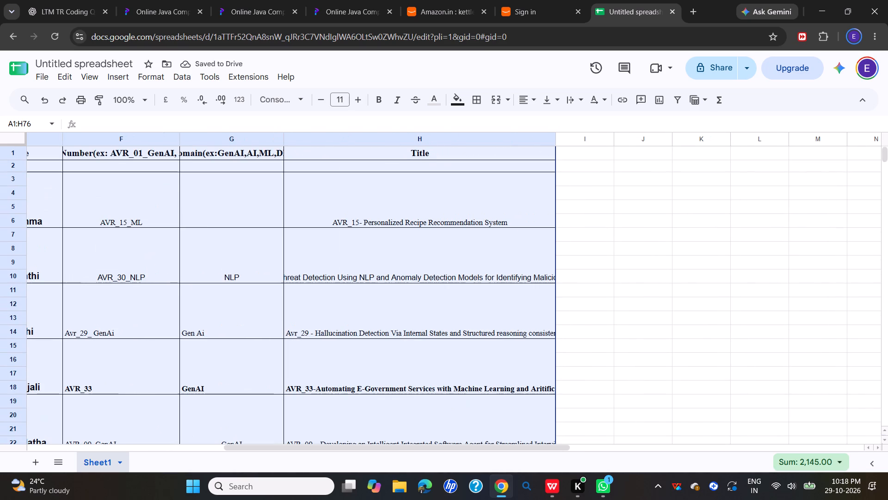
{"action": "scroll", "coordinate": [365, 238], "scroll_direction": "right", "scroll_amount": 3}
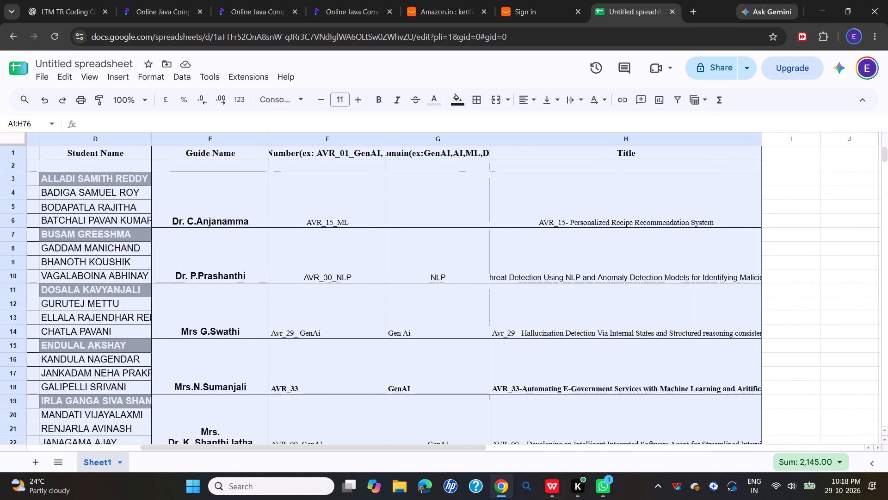
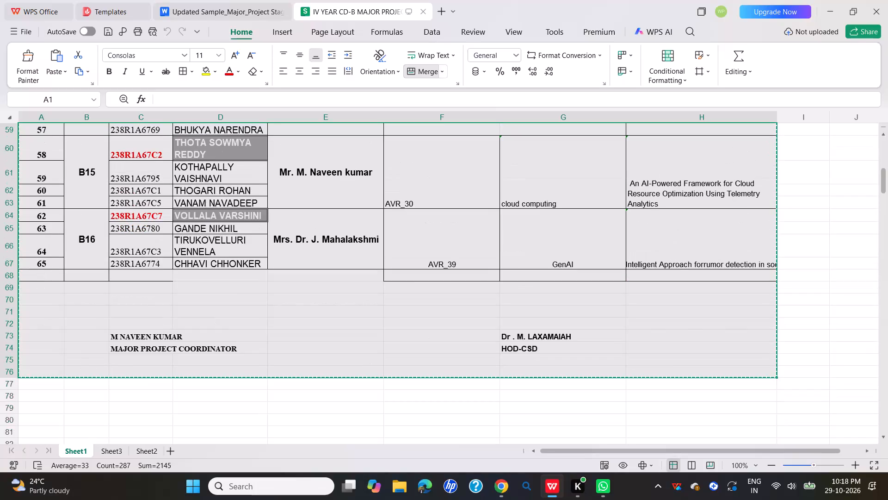
Delete the entire rows 72 to 75 holding the coordinator and HOD signature lines below the project table in Sheet1.
{"action": "left_click", "coordinate": [437, 355]}
{"action": "left_click_drag", "start_coordinate": [109, 327], "coordinate": [282, 376]}
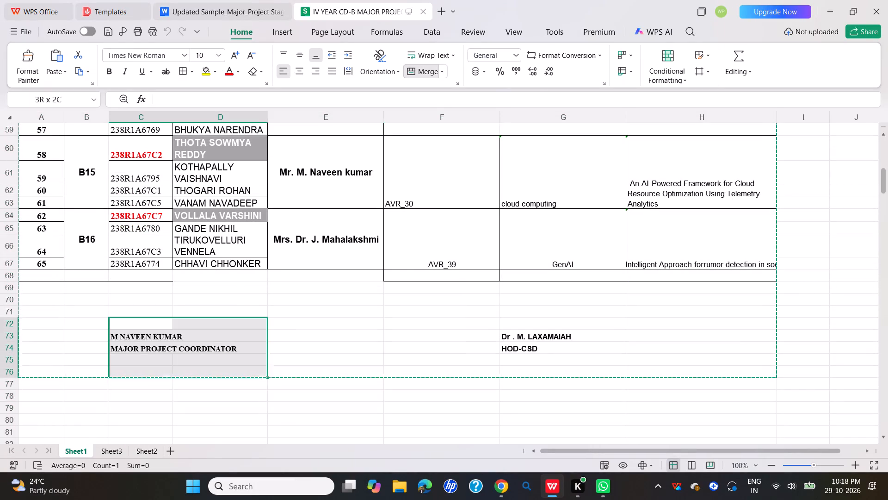
{"action": "left_click_drag", "start_coordinate": [282, 376], "coordinate": [550, 364]}
{"action": "key", "text": "BackSpace"}
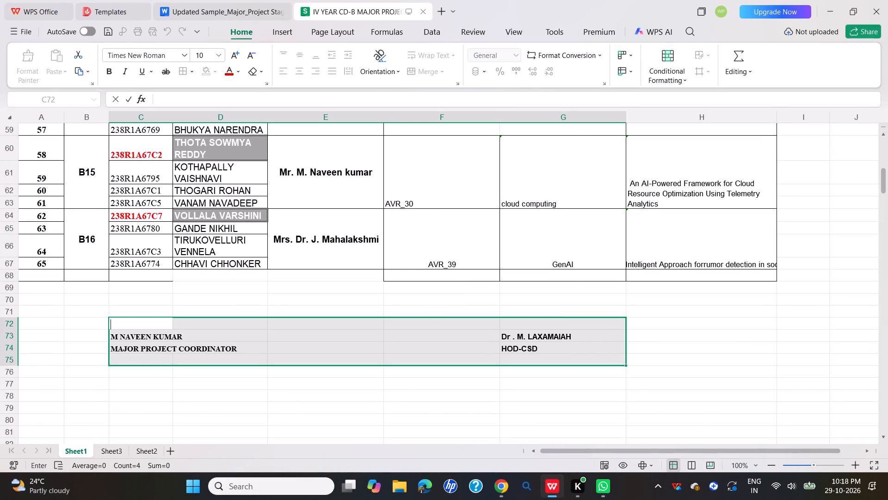
{"action": "right_click", "coordinate": [402, 348]}
{"action": "left_click", "coordinate": [444, 43]}
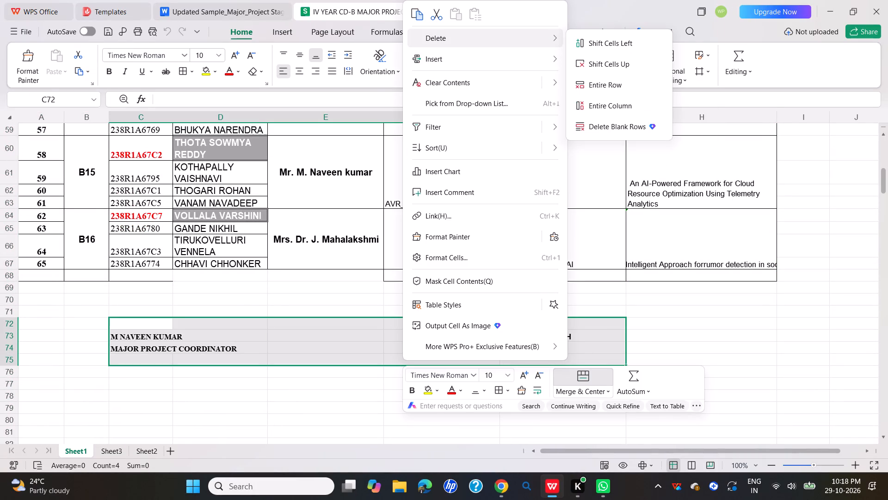
{"action": "left_click", "coordinate": [611, 78]}
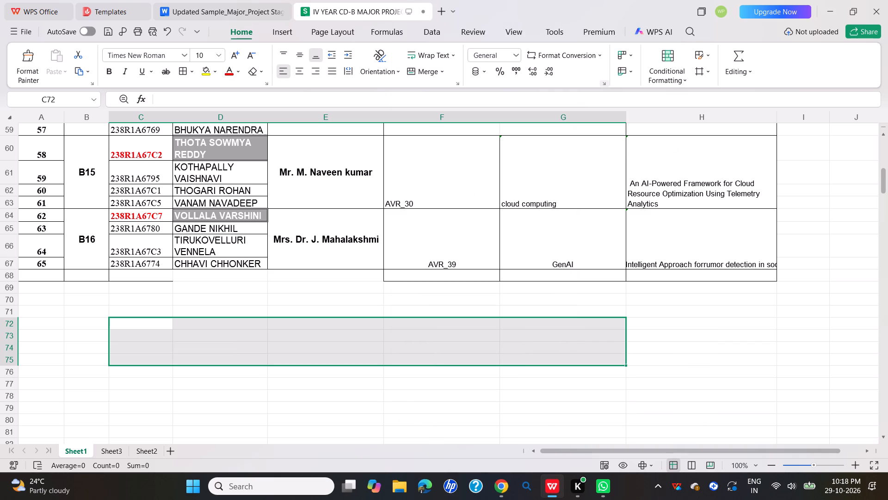
{"action": "left_click", "coordinate": [611, 331]}
{"action": "scroll", "coordinate": [580, 324], "scroll_direction": "up", "scroll_amount": 20}
{"action": "scroll", "coordinate": [580, 324], "scroll_direction": "up", "scroll_amount": 1}
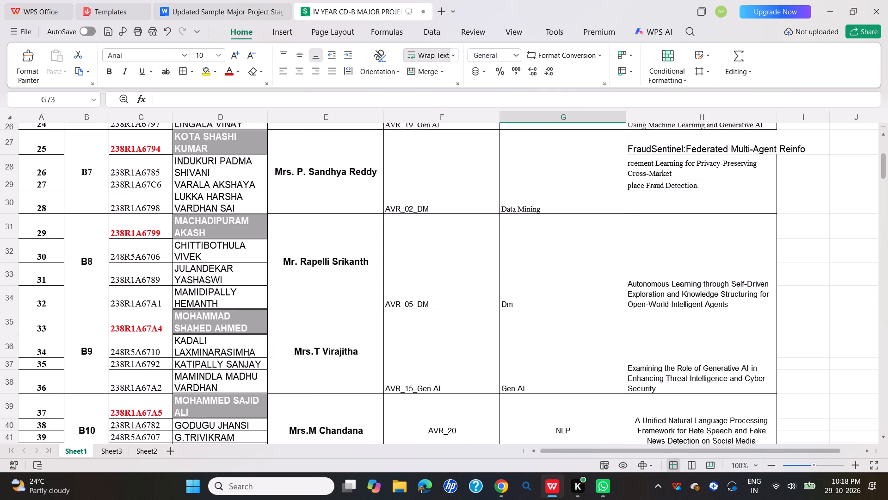
Delete the Project Title Number and Domain columns from the project table on Sheet1.
{"action": "scroll", "coordinate": [580, 324], "scroll_direction": "up", "scroll_amount": 15}
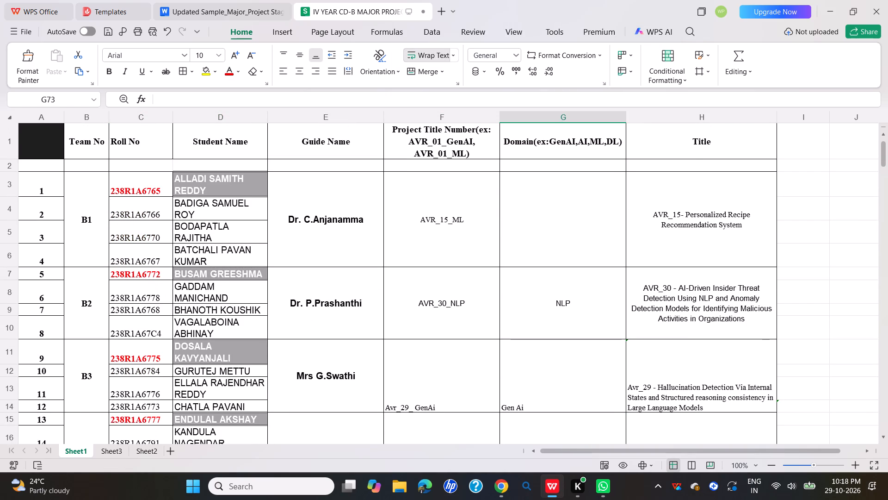
{"action": "scroll", "coordinate": [446, 171], "scroll_direction": "up", "scroll_amount": 3}
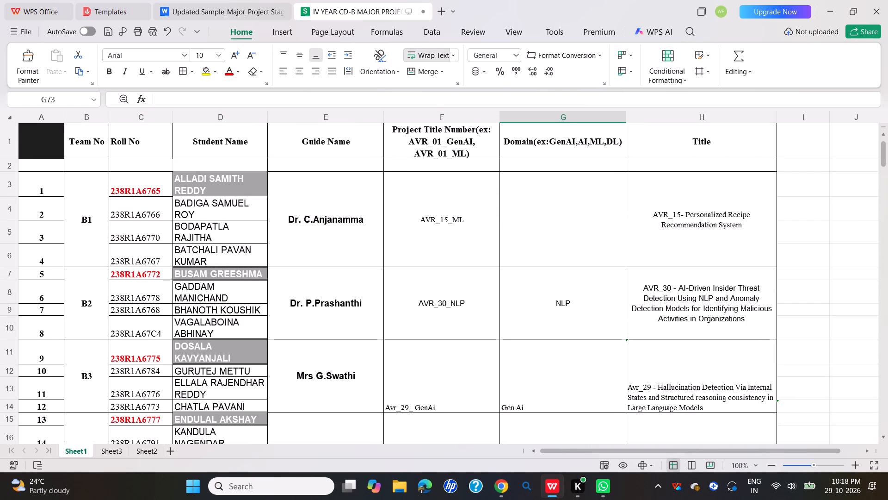
{"action": "left_click", "coordinate": [424, 119]}
{"action": "right_click", "coordinate": [424, 119]}
{"action": "left_click", "coordinate": [467, 34]}
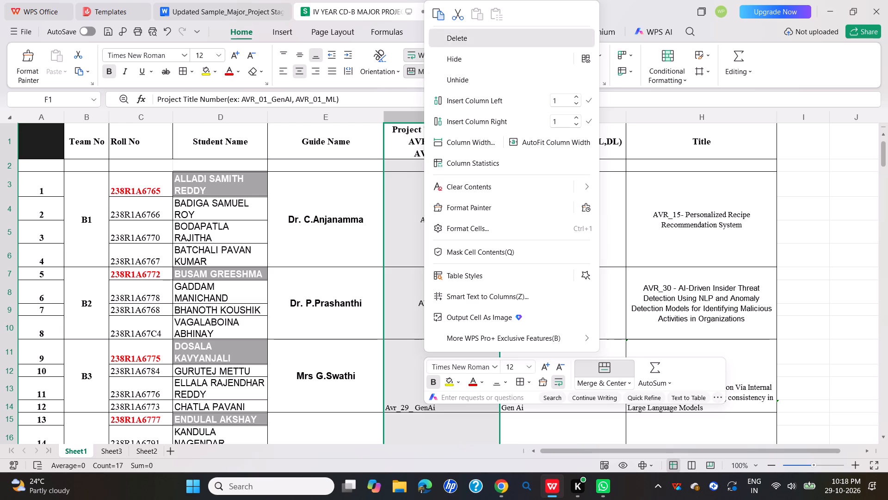
{"action": "right_click", "coordinate": [432, 122]}
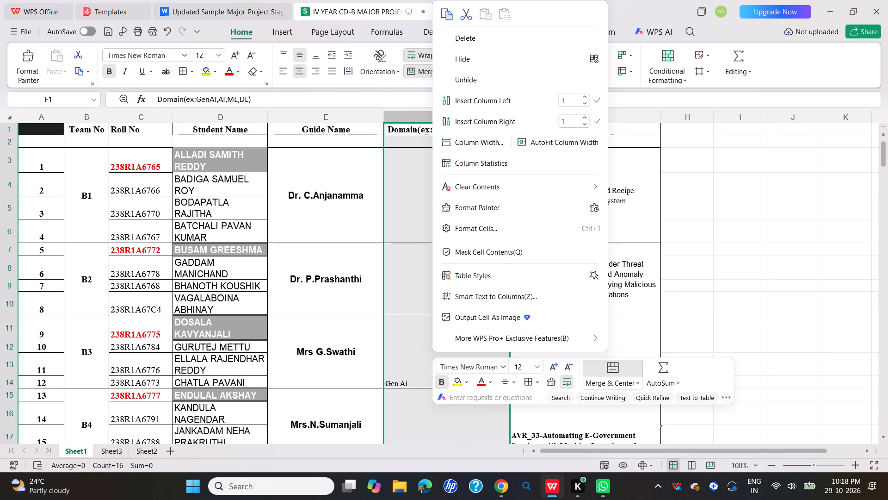
{"action": "left_click", "coordinate": [467, 44]}
{"action": "left_click", "coordinate": [436, 211]}
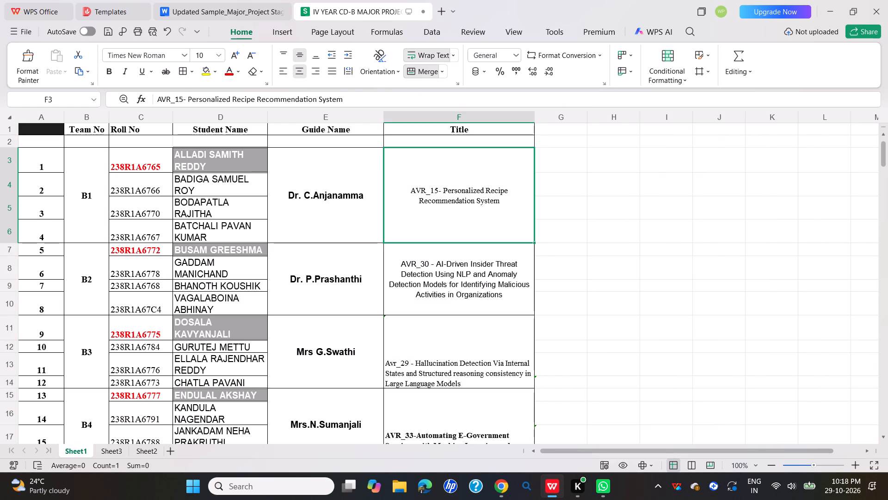
Widen the Title column F to about 45.22 and the Student Name column D so most names fit on one line.
{"action": "left_click_drag", "start_coordinate": [535, 117], "coordinate": [606, 117]}
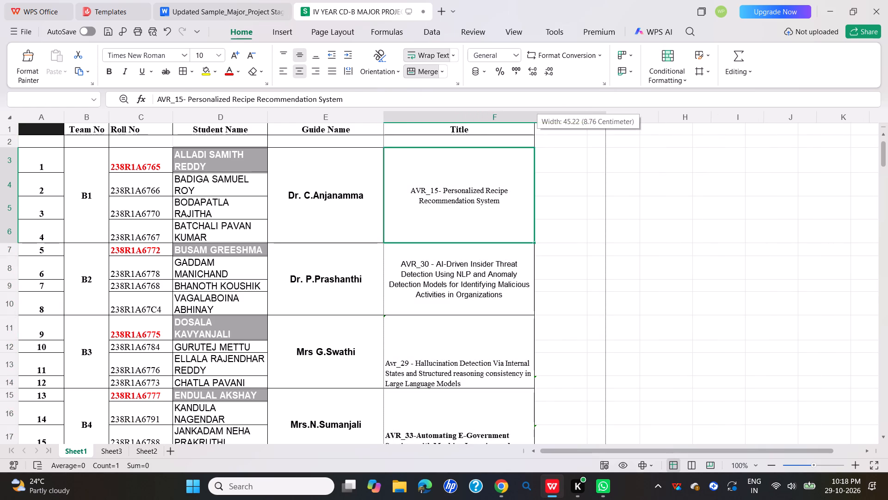
{"action": "left_click_drag", "start_coordinate": [606, 117], "coordinate": [607, 117]}
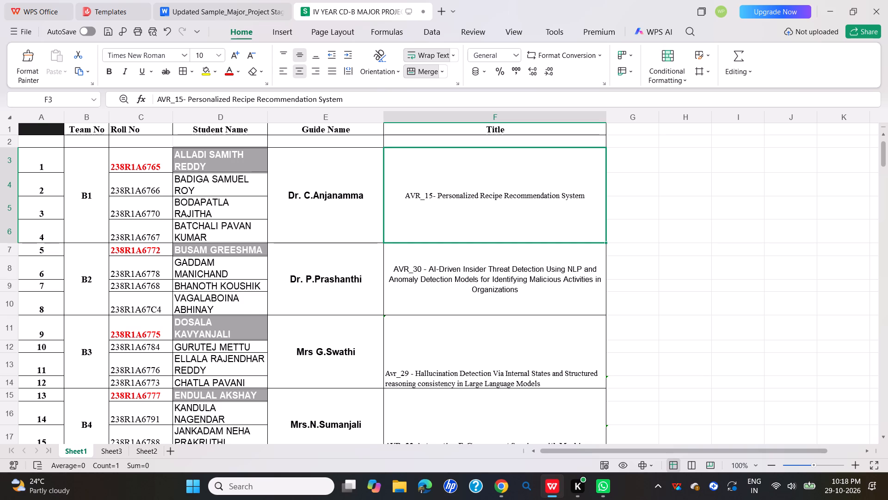
{"action": "scroll", "coordinate": [345, 288], "scroll_direction": "down", "scroll_amount": 1}
{"action": "left_click", "coordinate": [265, 116]}
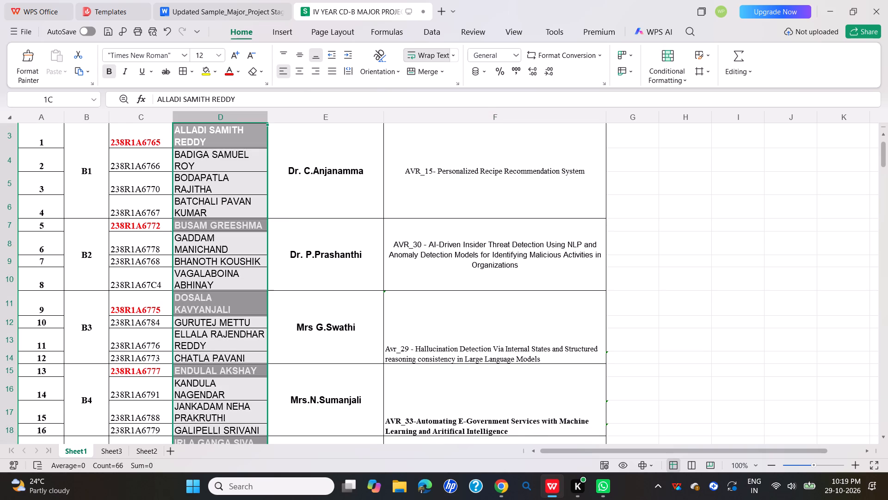
{"action": "left_click_drag", "start_coordinate": [265, 116], "coordinate": [330, 110]}
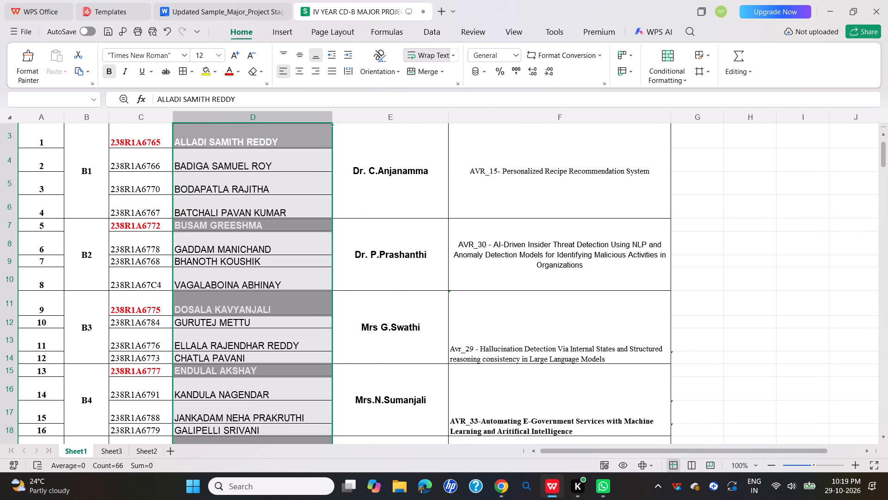
Delete the entire empty bordered row 68 below the last team, B16.
{"action": "scroll", "coordinate": [288, 275], "scroll_direction": "down", "scroll_amount": 18}
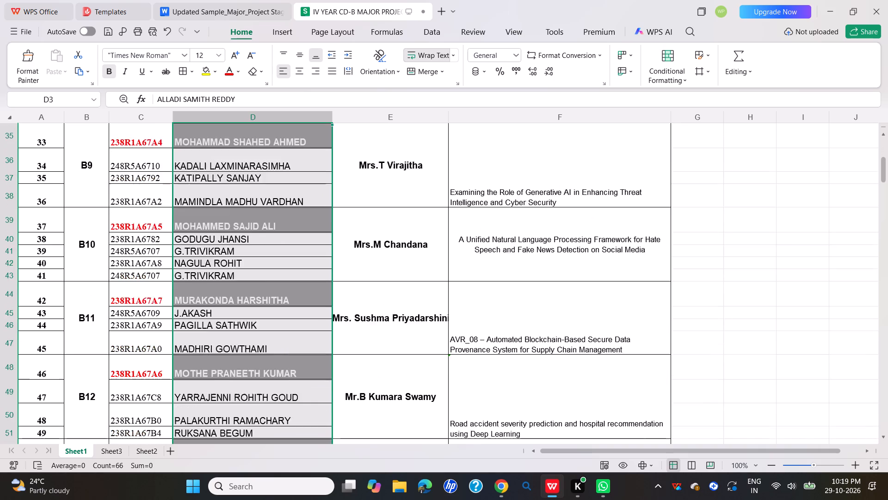
{"action": "scroll", "coordinate": [288, 275], "scroll_direction": "down", "scroll_amount": 16}
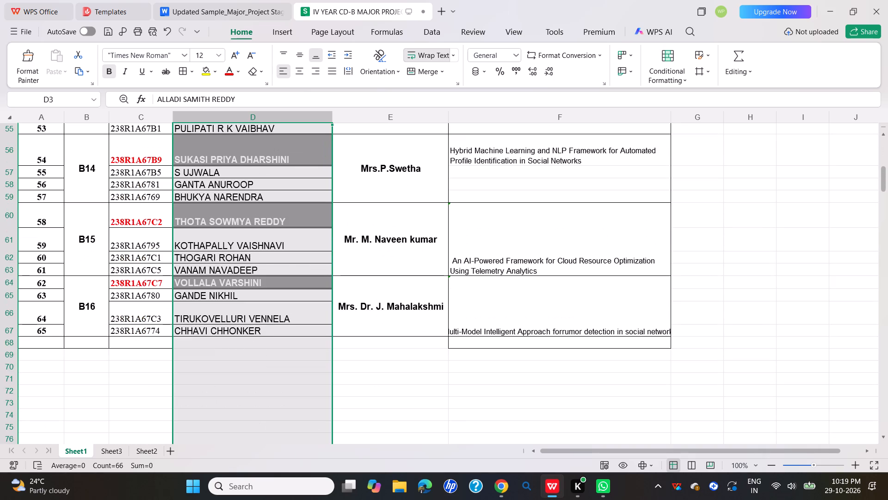
{"action": "left_click", "coordinate": [268, 303]}
{"action": "left_click_drag", "start_coordinate": [39, 276], "coordinate": [96, 279]}
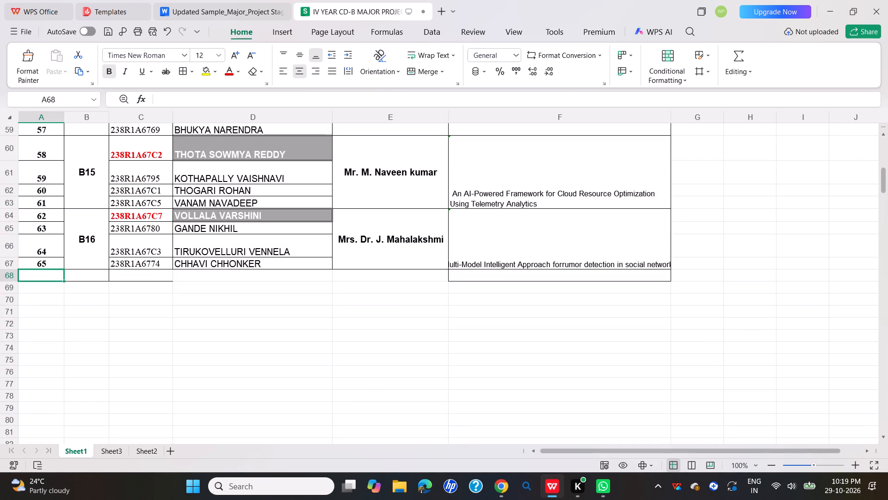
{"action": "left_click_drag", "start_coordinate": [96, 279], "coordinate": [666, 279]}
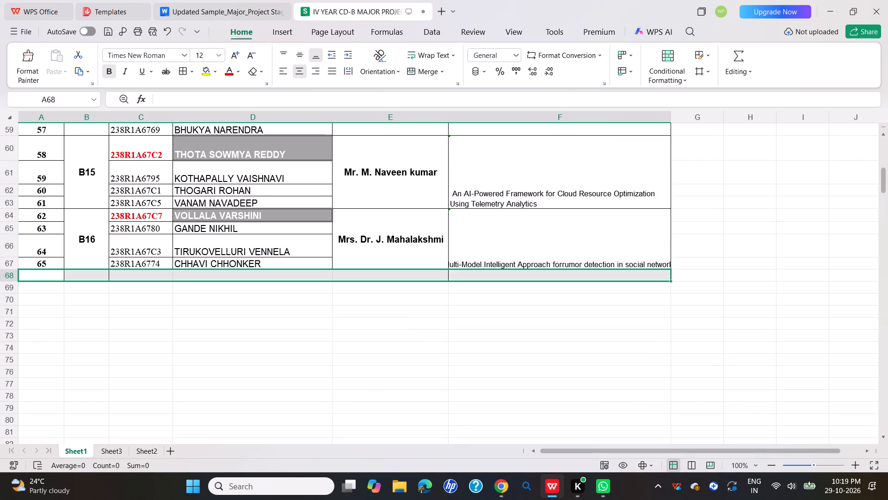
{"action": "right_click", "coordinate": [572, 278]}
{"action": "left_click", "coordinate": [614, 33]}
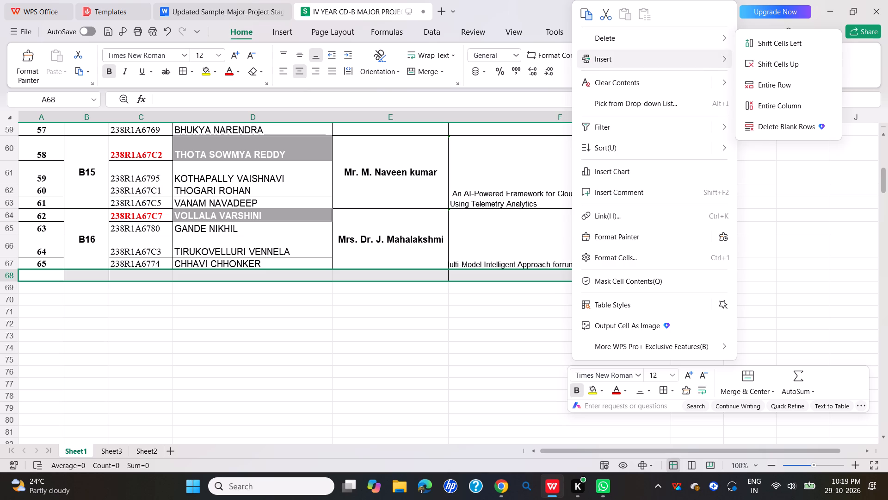
{"action": "left_click", "coordinate": [768, 80]}
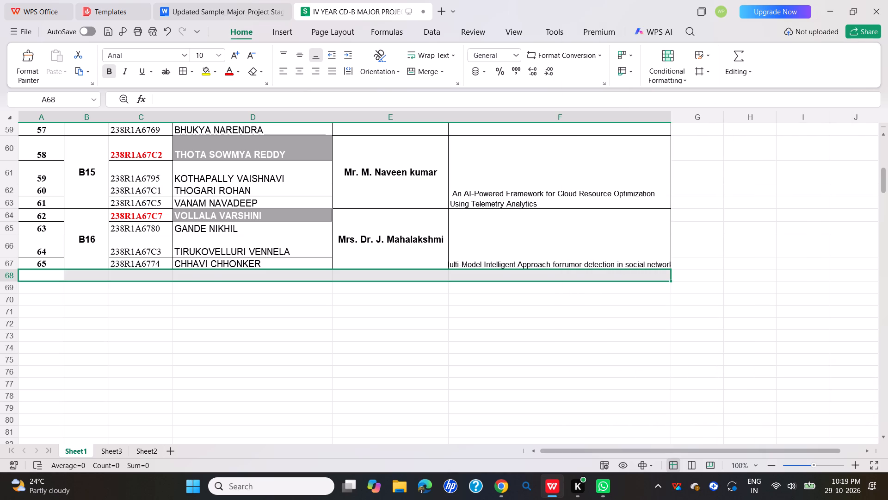
{"action": "left_click", "coordinate": [494, 303]}
Widen the Title column F further so the project titles wrap over fewer lines.
{"action": "scroll", "coordinate": [492, 300], "scroll_direction": "up", "scroll_amount": 20}
{"action": "scroll", "coordinate": [492, 300], "scroll_direction": "up", "scroll_amount": 1}
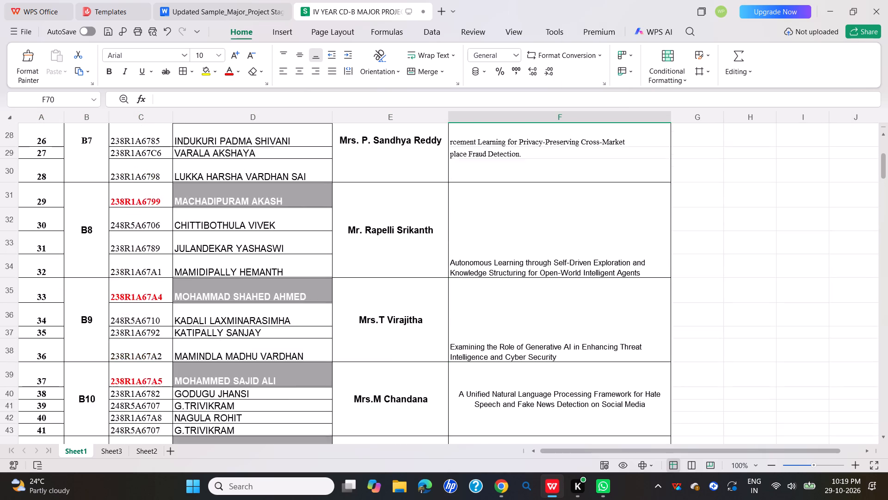
{"action": "scroll", "coordinate": [492, 300], "scroll_direction": "up", "scroll_amount": 17}
{"action": "scroll", "coordinate": [492, 300], "scroll_direction": "up", "scroll_amount": 9}
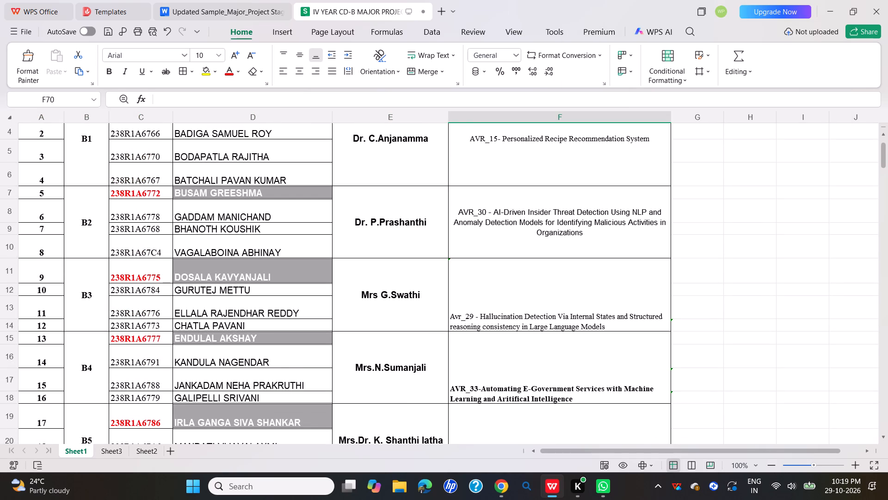
{"action": "left_click_drag", "start_coordinate": [672, 119], "coordinate": [720, 112]}
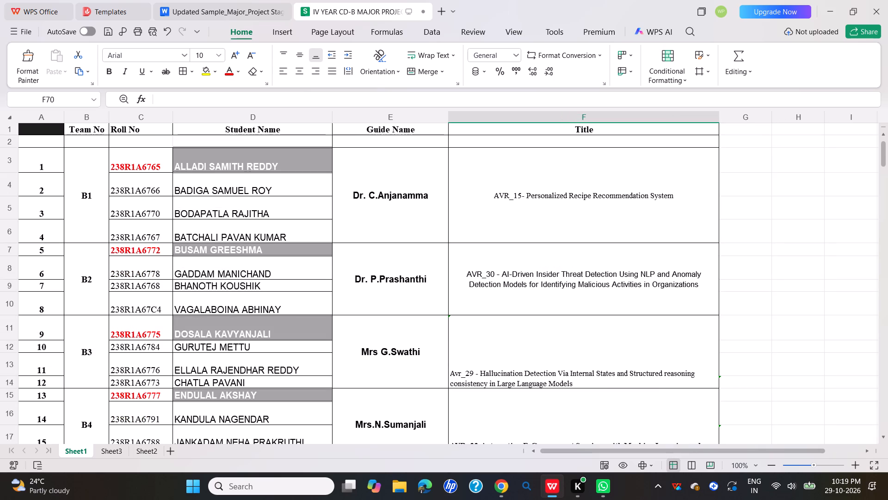
Look through the whole table down to team B16 to check how names and titles fit the columns.
{"action": "scroll", "coordinate": [607, 244], "scroll_direction": "down", "scroll_amount": 4}
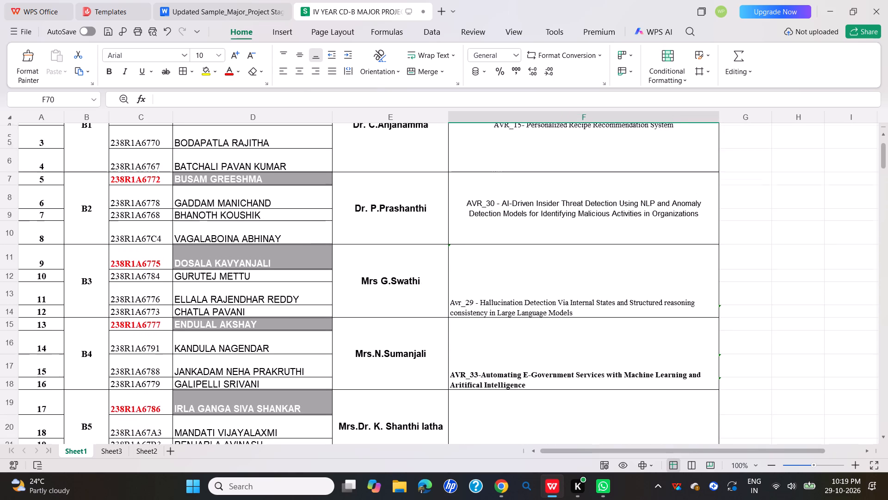
{"action": "scroll", "coordinate": [607, 244], "scroll_direction": "down", "scroll_amount": 3}
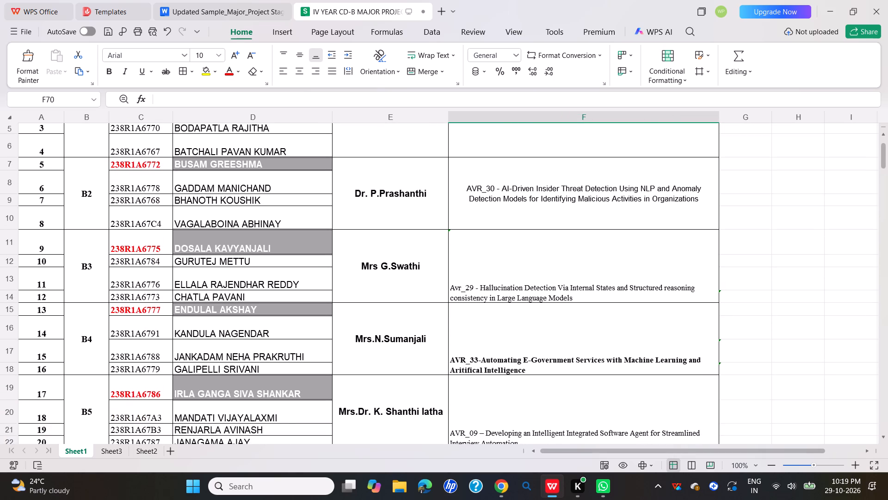
{"action": "scroll", "coordinate": [558, 330], "scroll_direction": "down", "scroll_amount": 3}
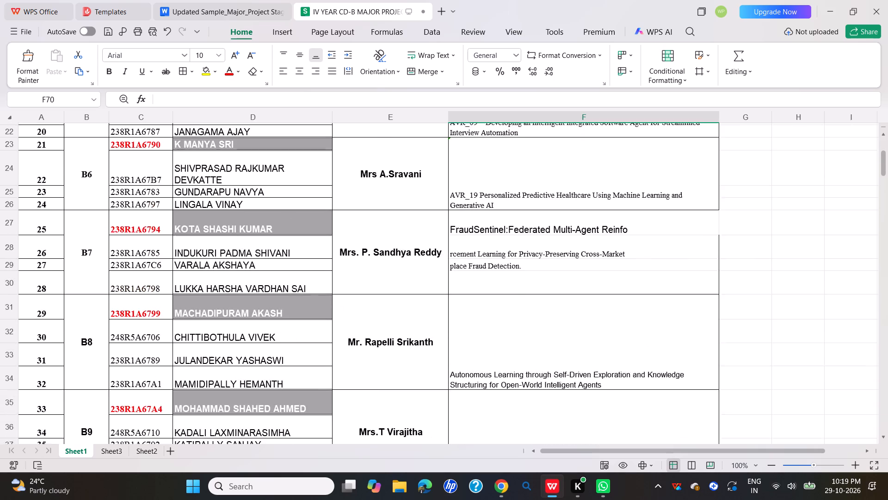
{"action": "scroll", "coordinate": [549, 344], "scroll_direction": "down", "scroll_amount": 3}
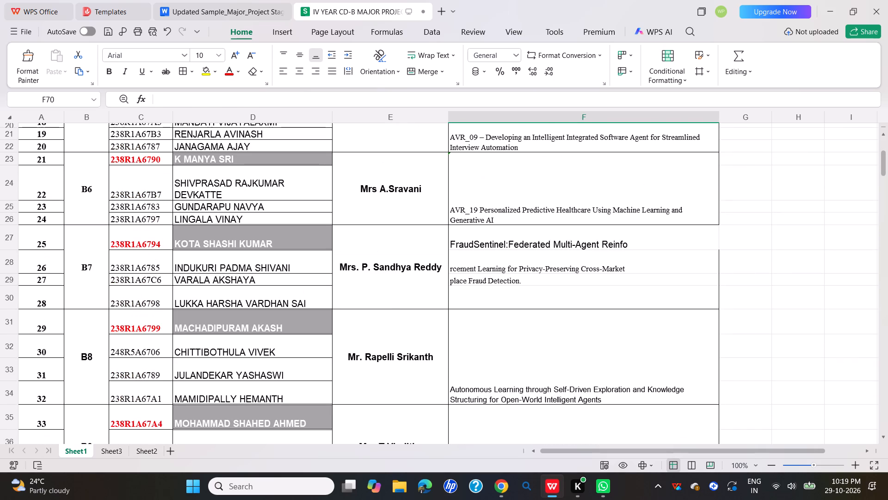
{"action": "scroll", "coordinate": [549, 344], "scroll_direction": "down", "scroll_amount": 5}
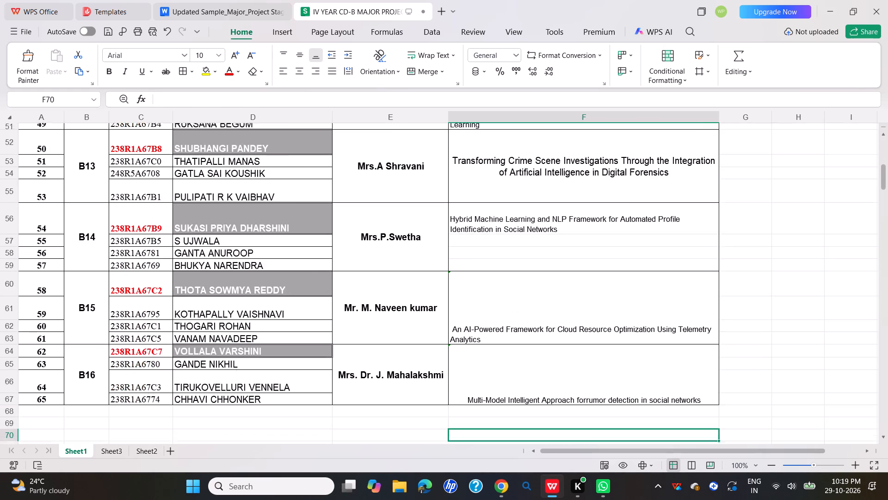
{"action": "scroll", "coordinate": [549, 344], "scroll_direction": "down", "scroll_amount": 2}
{"action": "left_click", "coordinate": [487, 358]}
Delete the entire blank row 2 between the header row and team B1.
{"action": "scroll", "coordinate": [616, 268], "scroll_direction": "up", "scroll_amount": 17}
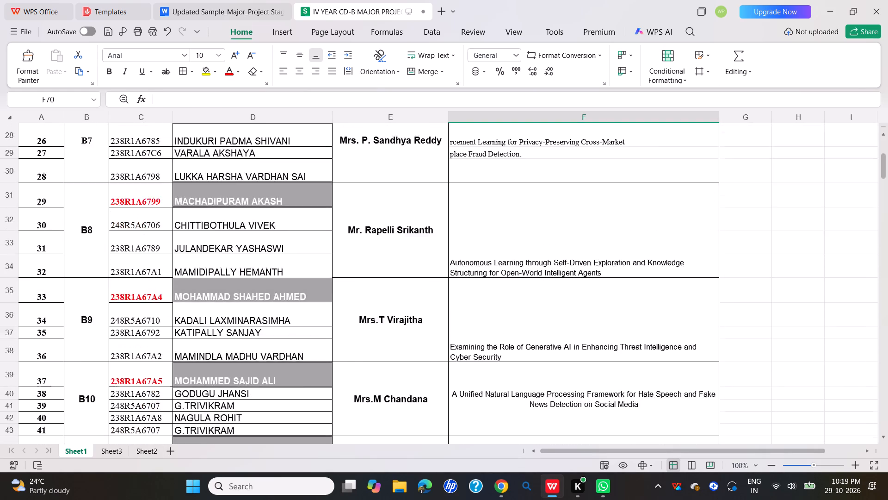
{"action": "scroll", "coordinate": [616, 268], "scroll_direction": "up", "scroll_amount": 10}
{"action": "scroll", "coordinate": [616, 268], "scroll_direction": "up", "scroll_amount": 16}
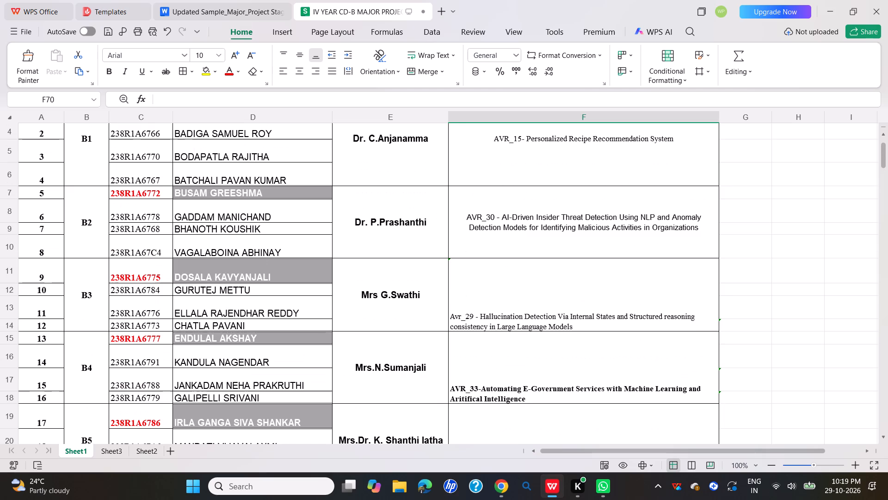
{"action": "left_click_drag", "start_coordinate": [23, 141], "coordinate": [116, 144]}
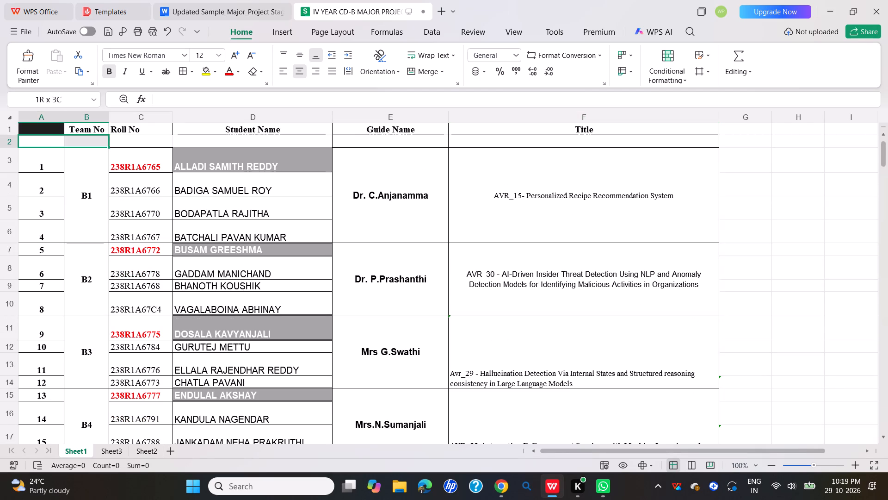
{"action": "left_click_drag", "start_coordinate": [116, 144], "coordinate": [721, 144]}
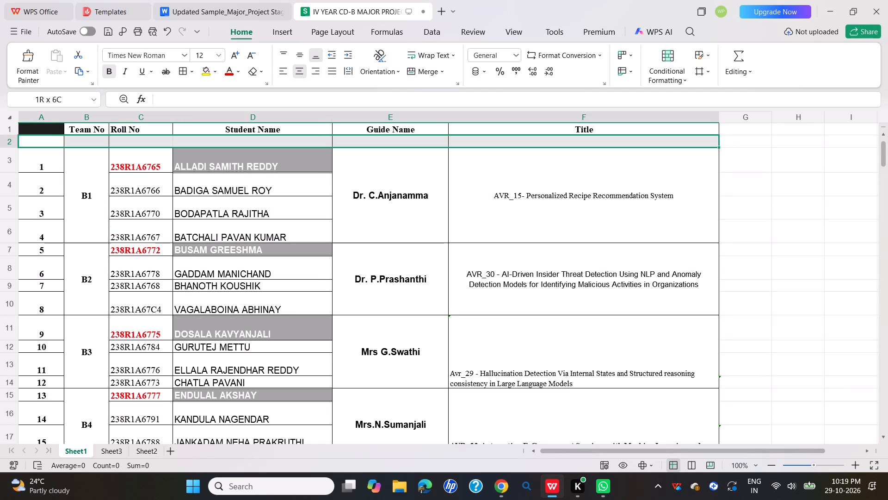
{"action": "left_click_drag", "start_coordinate": [721, 144], "coordinate": [715, 145]}
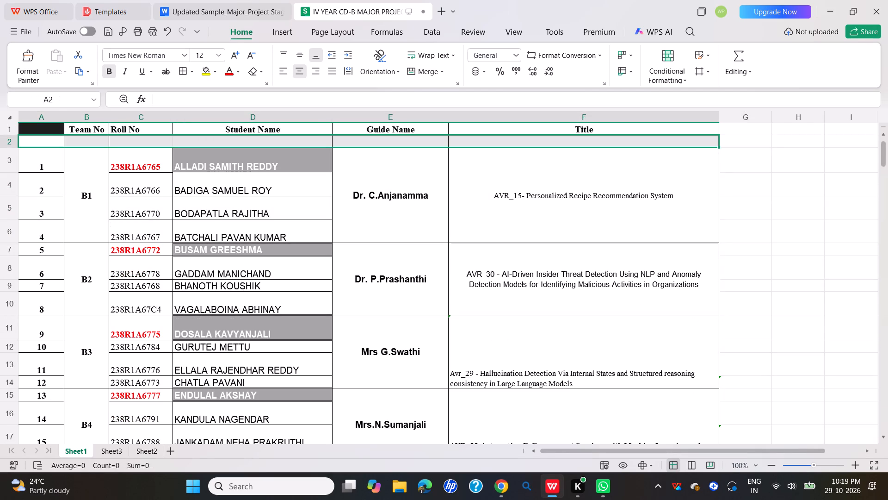
{"action": "right_click", "coordinate": [673, 147]}
{"action": "right_click", "coordinate": [677, 142]}
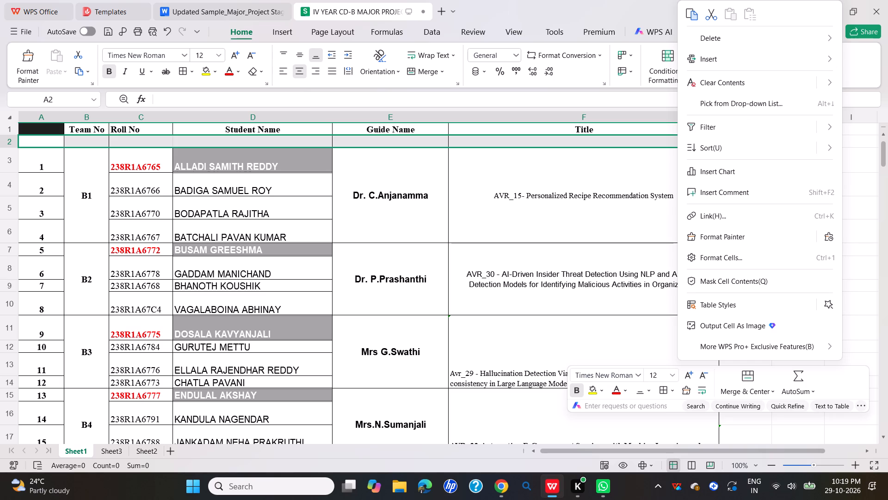
{"action": "left_click", "coordinate": [712, 39]}
{"action": "left_click", "coordinate": [623, 83]}
{"action": "left_click", "coordinate": [587, 198]}
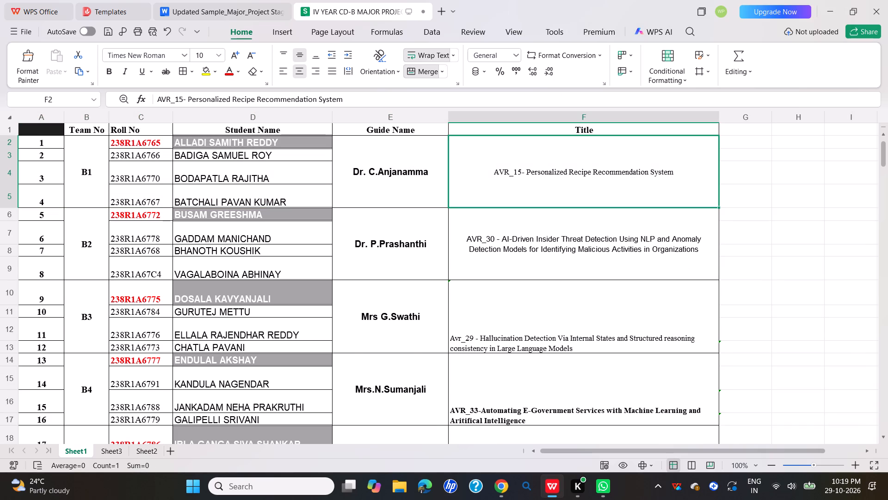
Narrow the Guide Name column E slightly to fit closer around the guide names.
{"action": "left_click_drag", "start_coordinate": [448, 117], "coordinate": [431, 123]}
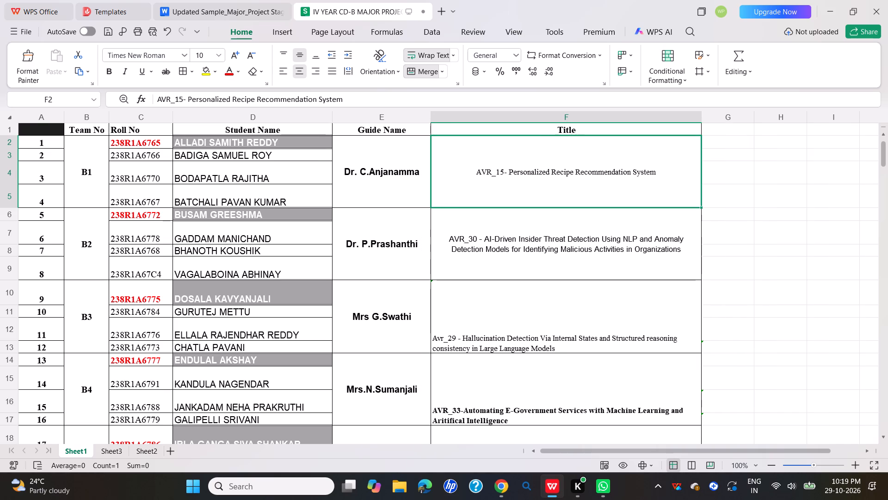
{"action": "left_click_drag", "start_coordinate": [430, 120], "coordinate": [425, 121]}
{"action": "left_click", "coordinate": [739, 146]}
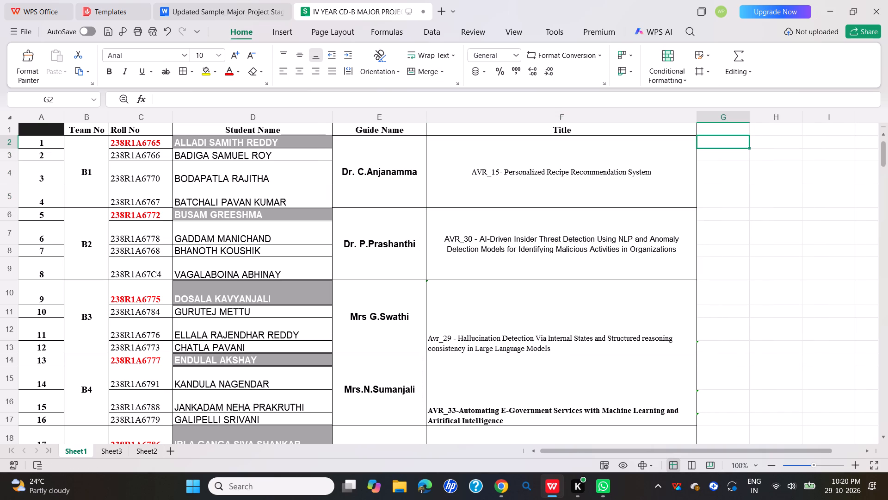
Apply cell borders to the entire Student Name column D.
{"action": "left_click", "coordinate": [734, 151]}
{"action": "left_click_drag", "start_coordinate": [77, 129], "coordinate": [133, 131]}
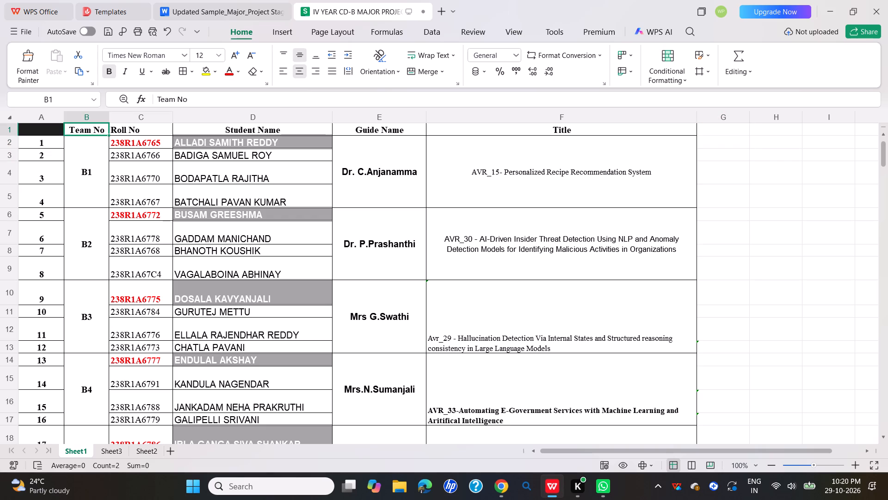
{"action": "left_click_drag", "start_coordinate": [133, 131], "coordinate": [679, 130]}
{"action": "right_click", "coordinate": [312, 119]}
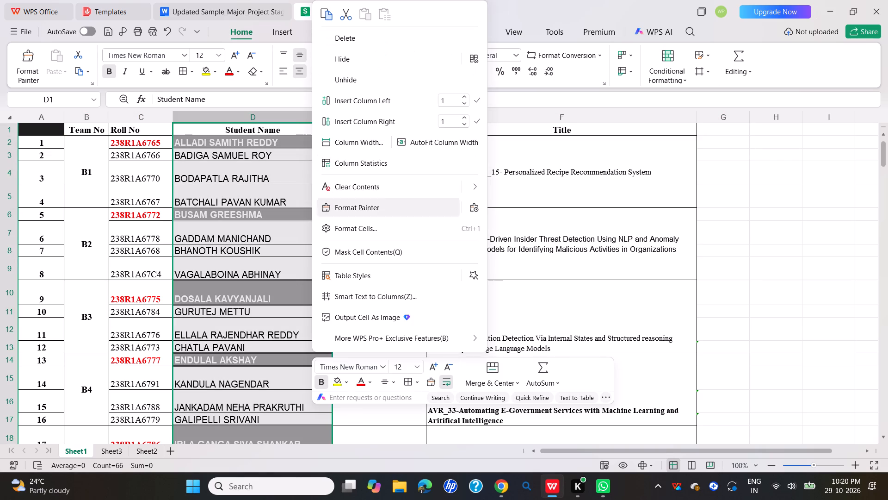
{"action": "left_click", "coordinate": [407, 379]}
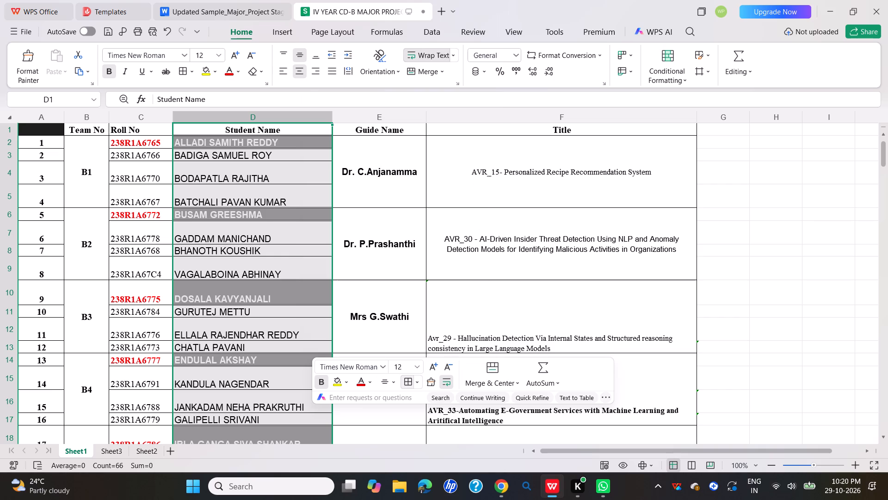
{"action": "left_click", "coordinate": [457, 252]}
{"action": "left_click", "coordinate": [863, 298]}
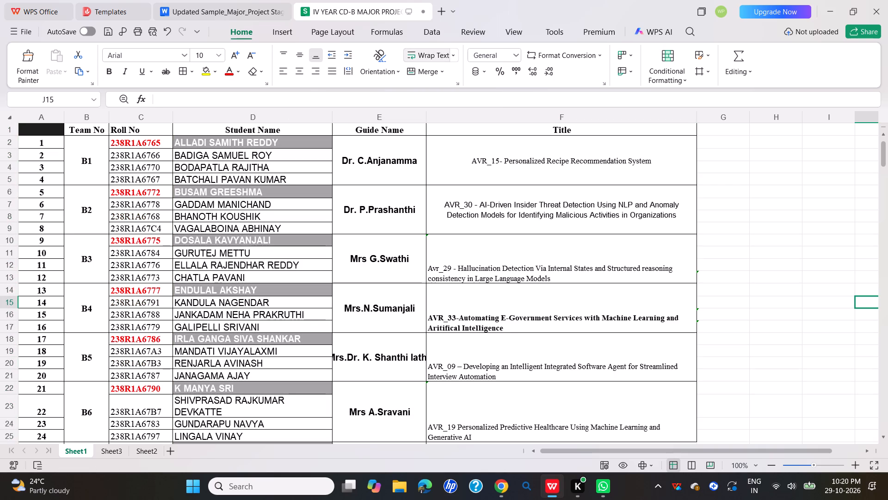
Widen the empty column G beside Title and enter the header "Project Execution Completed" in cell G1.
{"action": "left_click_drag", "start_coordinate": [749, 121], "coordinate": [783, 115]}
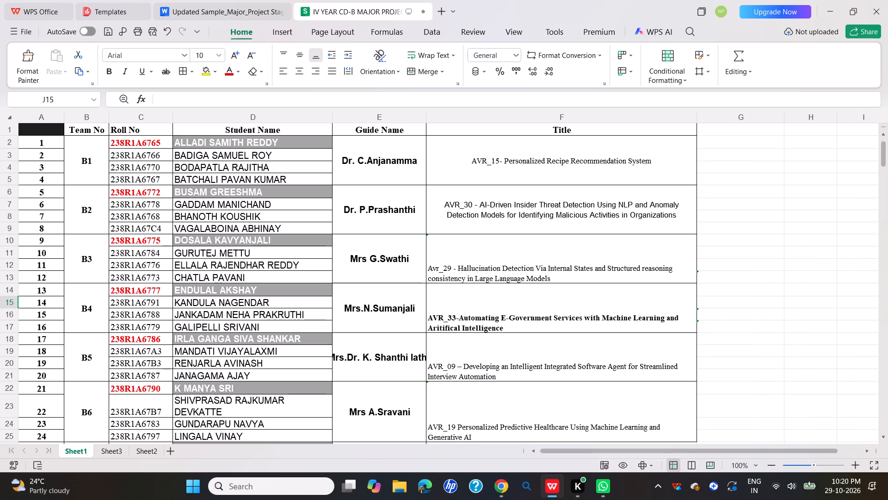
{"action": "double_click", "coordinate": [724, 130]}
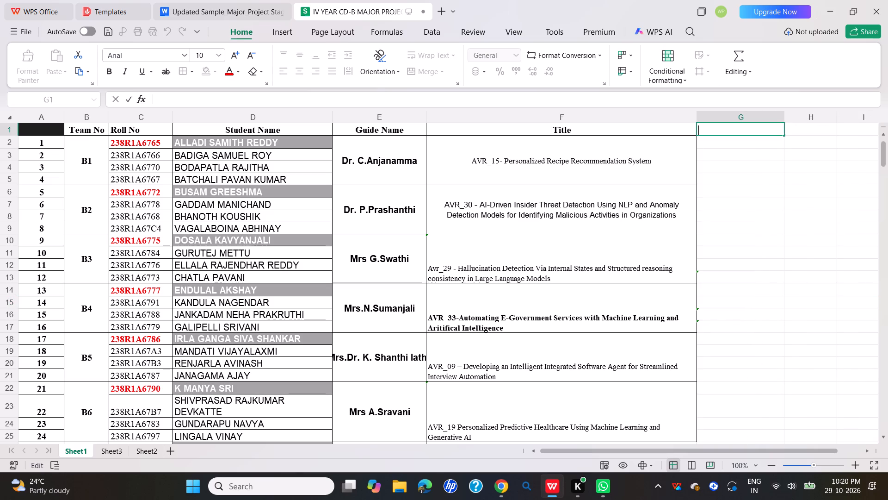
{"action": "left_click", "coordinate": [722, 147]}
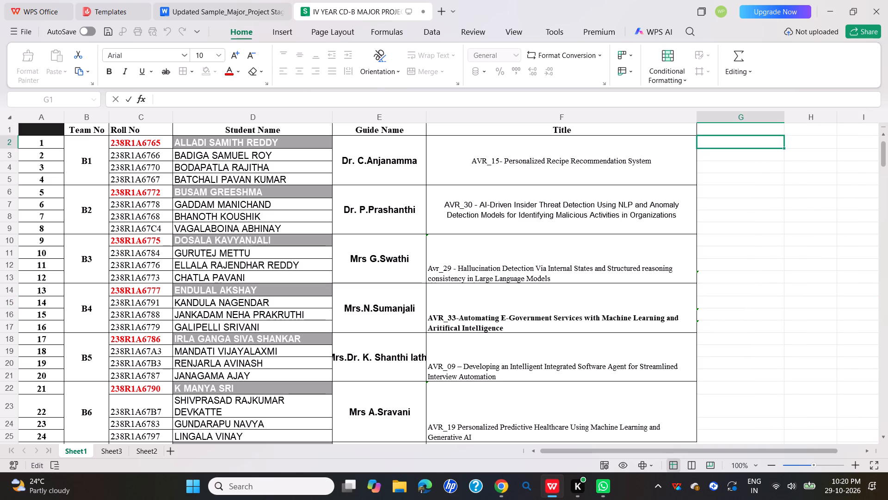
{"action": "left_click", "coordinate": [718, 129]}
{"action": "left_click", "coordinate": [718, 129]}
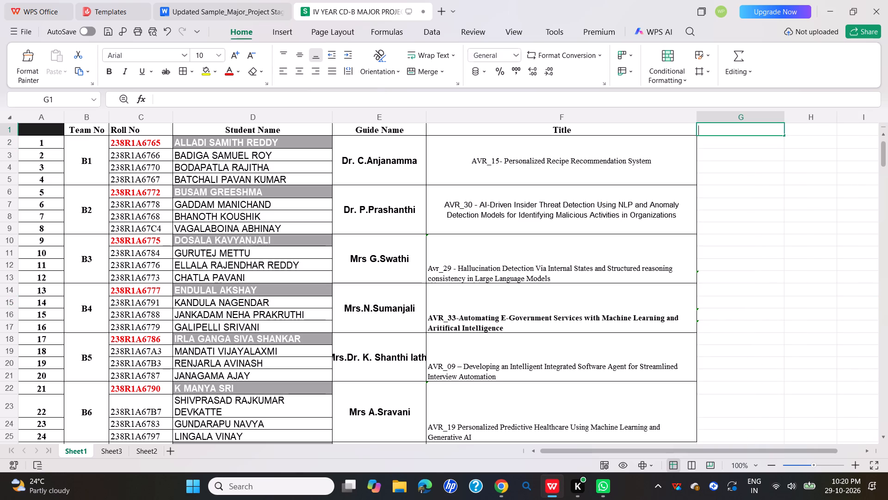
{"action": "type", "text": "Pr"}
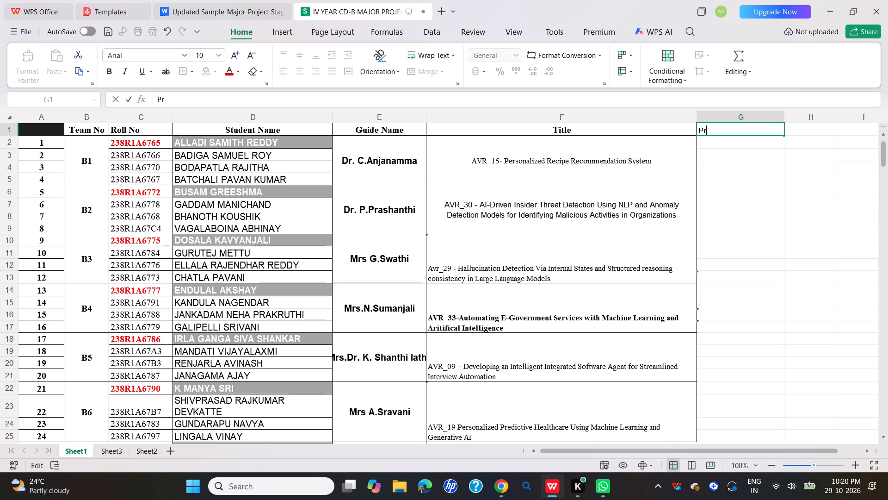
{"action": "type", "text": "oject"}
{"action": "key", "text": "space"}
{"action": "type", "text": "Ex"}
{"action": "key", "text": "e"}
{"action": "type", "text": "cution"}
{"action": "key", "text": "space"}
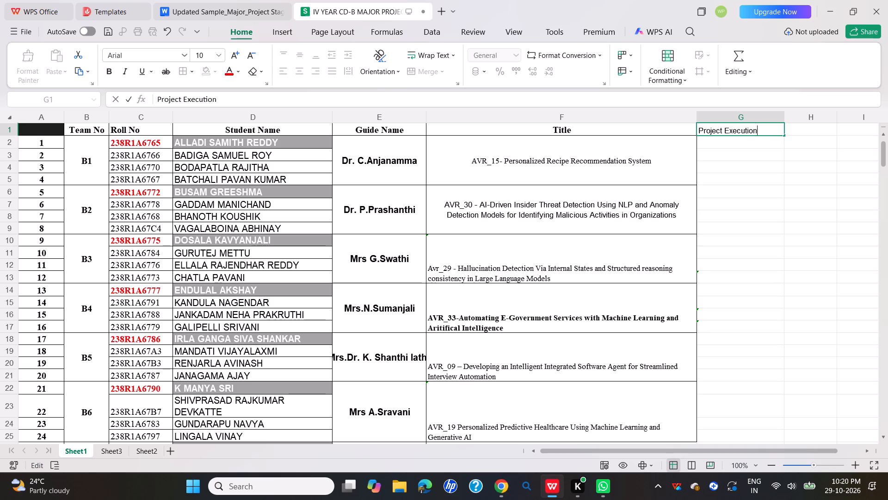
{"action": "type", "text": "Complted"}
{"action": "key", "text": "BackSpace"}
{"action": "key", "text": "BackSpace"}
{"action": "key", "text": "BackSpace"}
{"action": "type", "text": "eted"}
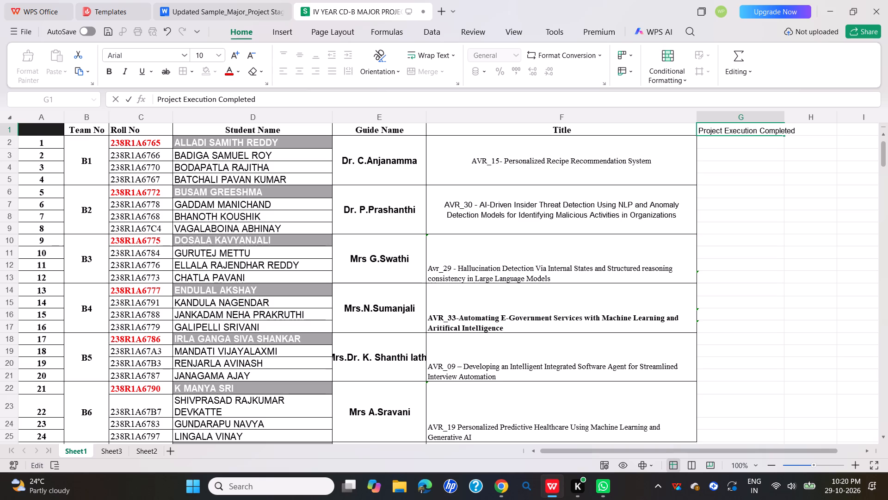
{"action": "left_click", "coordinate": [775, 175]}
Widen column G further so the header "Project Execution Completed" fits inside its cell.
{"action": "left_click_drag", "start_coordinate": [785, 116], "coordinate": [802, 116]}
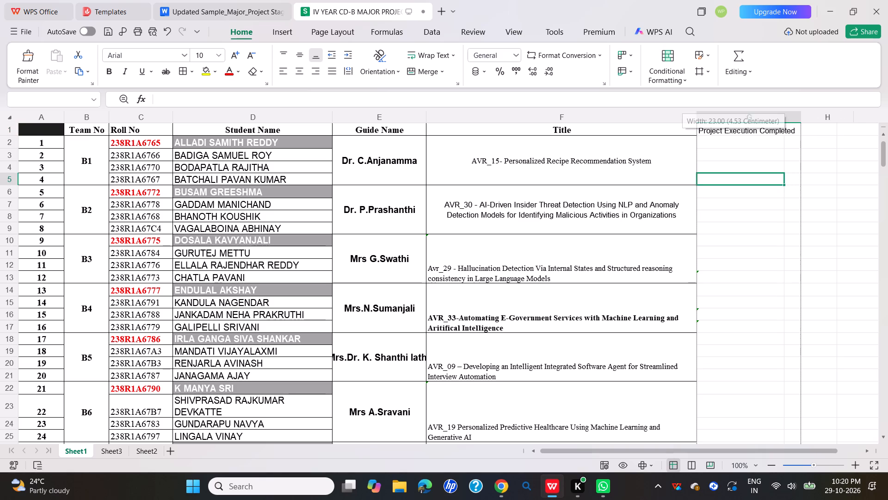
{"action": "left_click_drag", "start_coordinate": [802, 116], "coordinate": [806, 115]}
{"action": "left_click", "coordinate": [752, 145]}
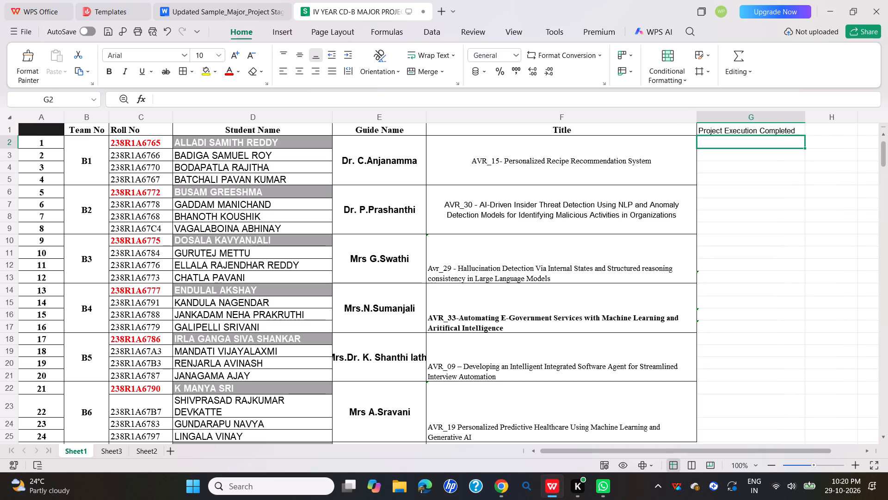
Apply borders to the header row from Team No in B1 to Project Execution Completed in G1.
{"action": "left_click", "coordinate": [689, 126]}
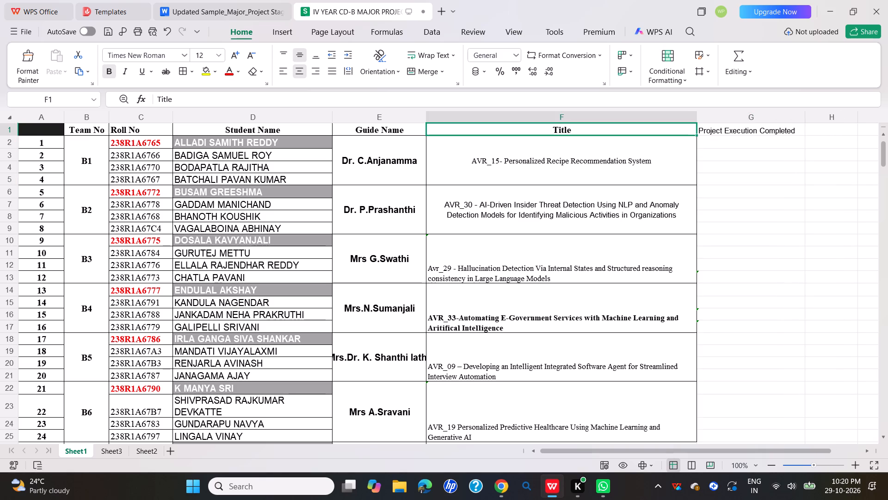
{"action": "left_click_drag", "start_coordinate": [82, 131], "coordinate": [740, 125]}
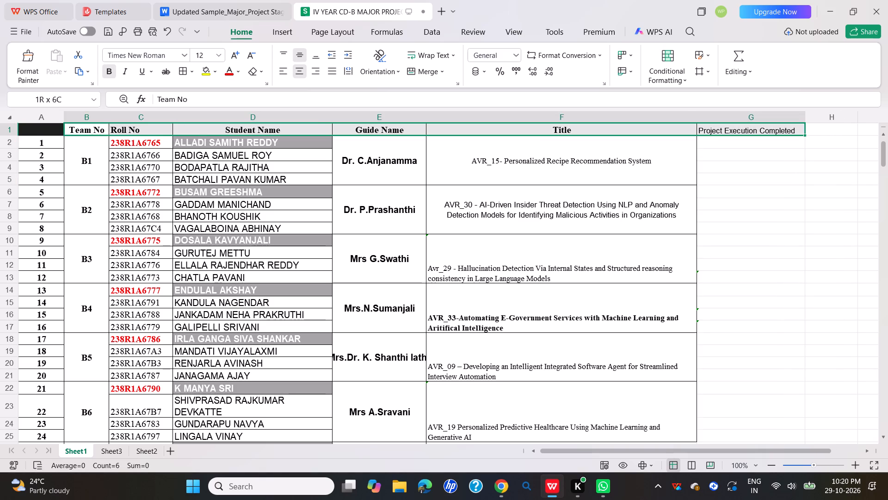
{"action": "left_click_drag", "start_coordinate": [740, 125], "coordinate": [790, 124]}
{"action": "left_click", "coordinate": [182, 70]}
{"action": "left_click", "coordinate": [763, 155]}
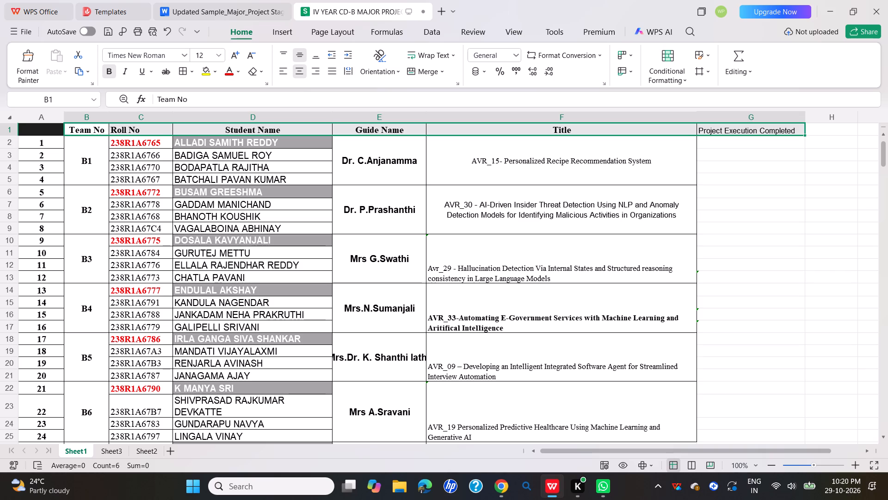
{"action": "left_click", "coordinate": [740, 206]}
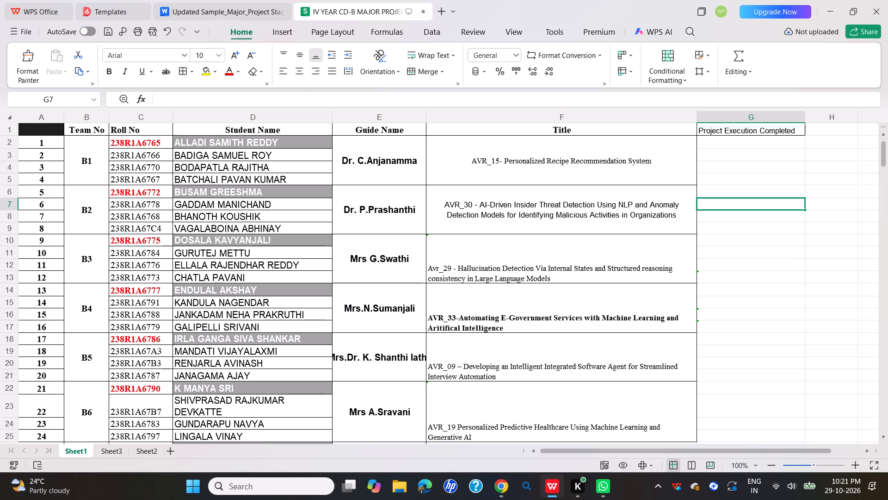
Add "Major" in front of the G1 header text so it reads "Major Project Execution Completed".
{"action": "scroll", "coordinate": [605, 294], "scroll_direction": "up", "scroll_amount": 1}
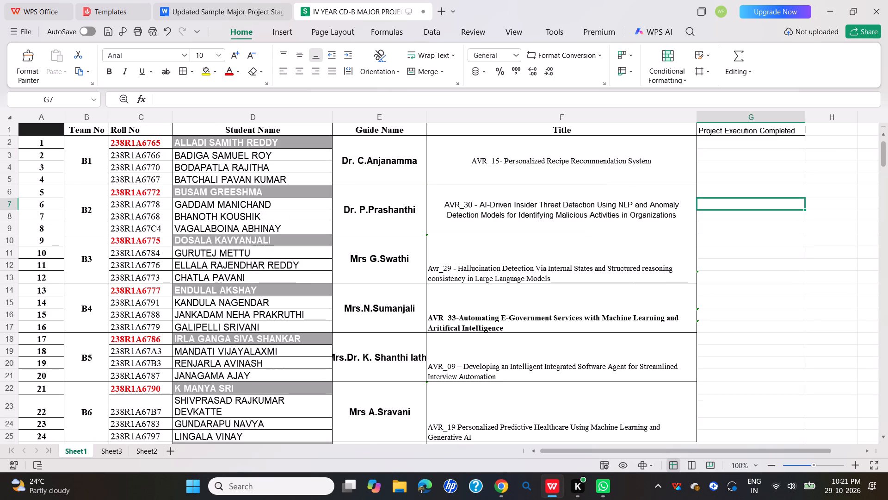
{"action": "double_click", "coordinate": [719, 132]}
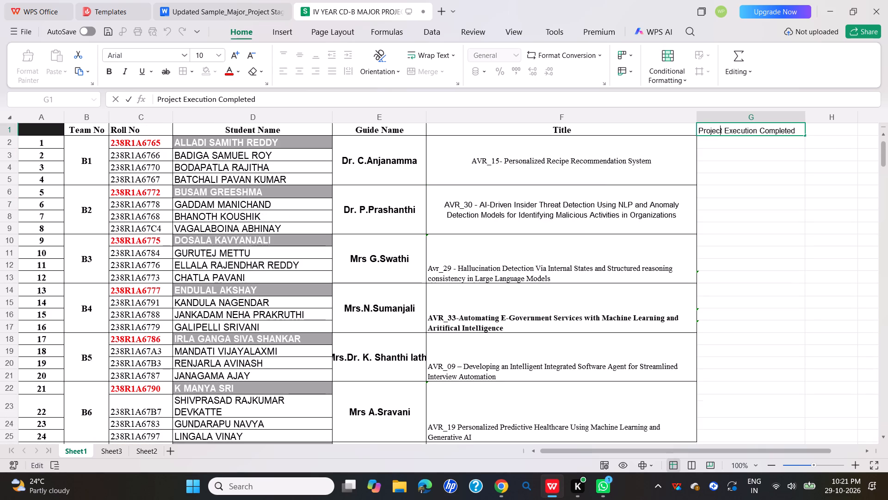
{"action": "left_click", "coordinate": [698, 131]}
{"action": "type", "text": "Major"}
{"action": "key", "text": "space"}
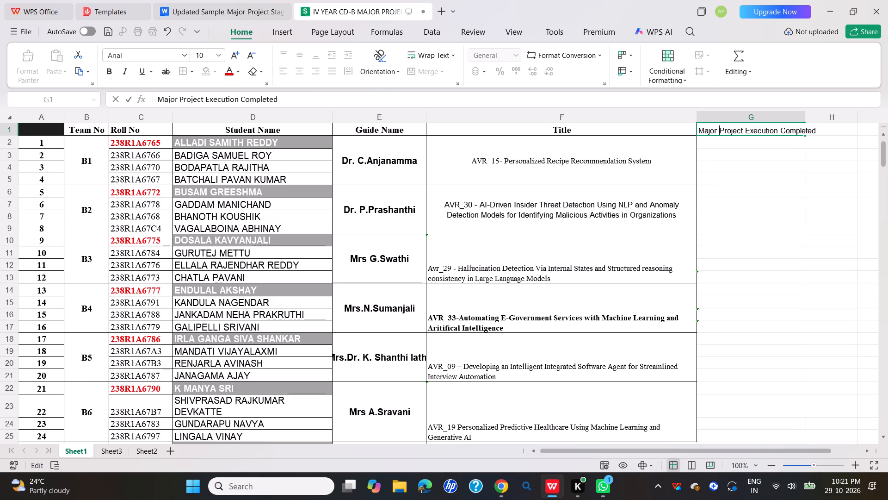
{"action": "left_click", "coordinate": [806, 138]}
Widen column G to about 28 so the full "Major Project Execution Completed" header fits.
{"action": "left_click_drag", "start_coordinate": [805, 118], "coordinate": [819, 117]}
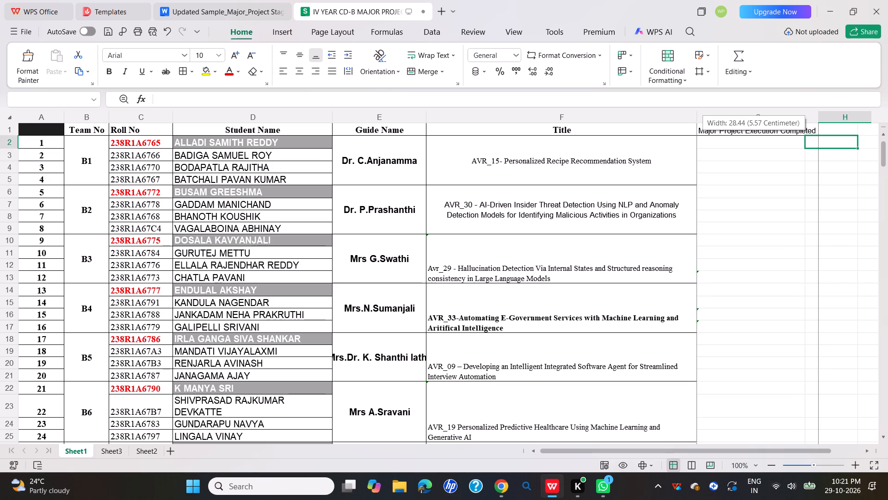
{"action": "left_click_drag", "start_coordinate": [819, 117], "coordinate": [820, 117]}
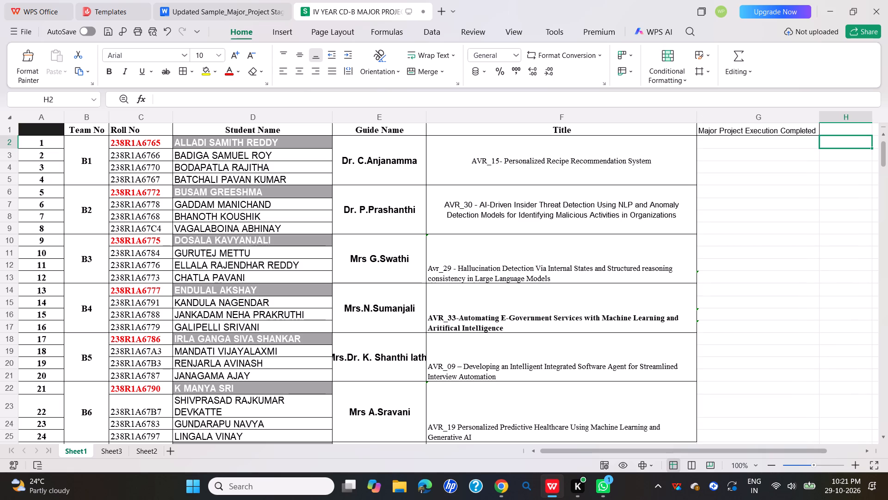
Narrow the Title column F considerably so the longer project titles wrap over two to three lines.
{"action": "scroll", "coordinate": [466, 251], "scroll_direction": "left", "scroll_amount": 2}
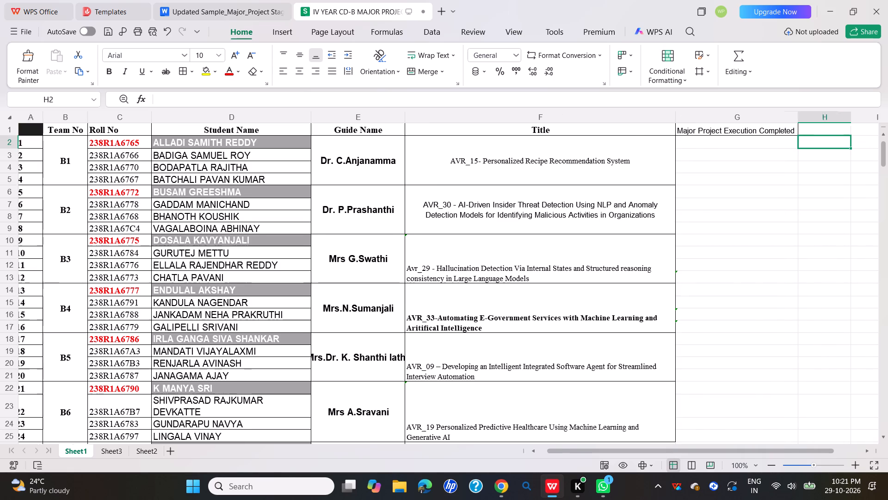
{"action": "scroll", "coordinate": [466, 251], "scroll_direction": "left", "scroll_amount": 3}
{"action": "scroll", "coordinate": [466, 251], "scroll_direction": "right", "scroll_amount": 4}
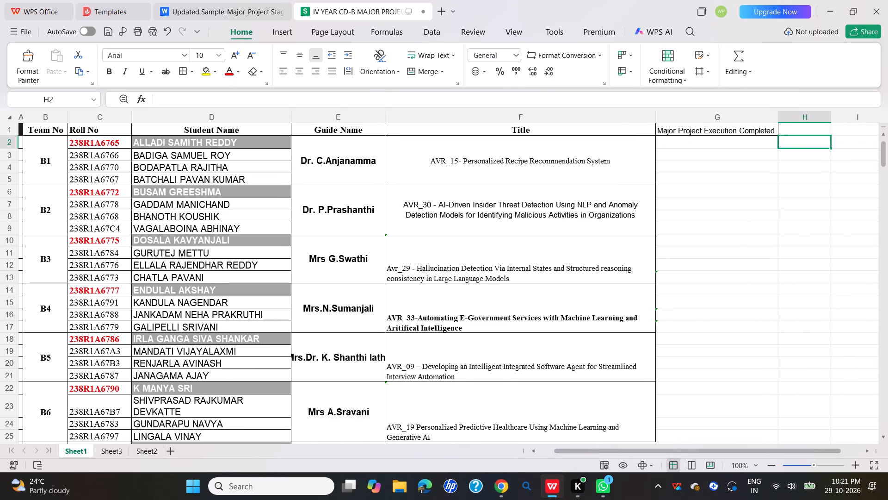
{"action": "scroll", "coordinate": [466, 251], "scroll_direction": "left", "scroll_amount": 6}
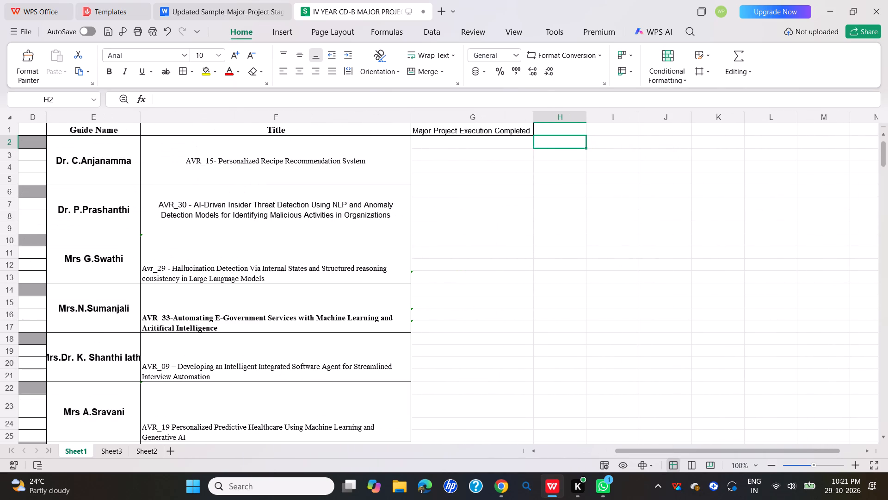
{"action": "left_click", "coordinate": [616, 215]}
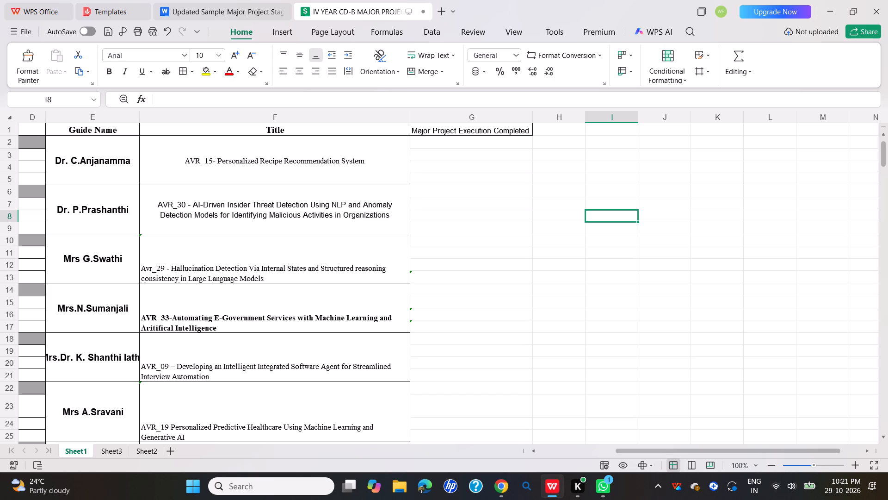
{"action": "left_click_drag", "start_coordinate": [409, 116], "coordinate": [361, 125]}
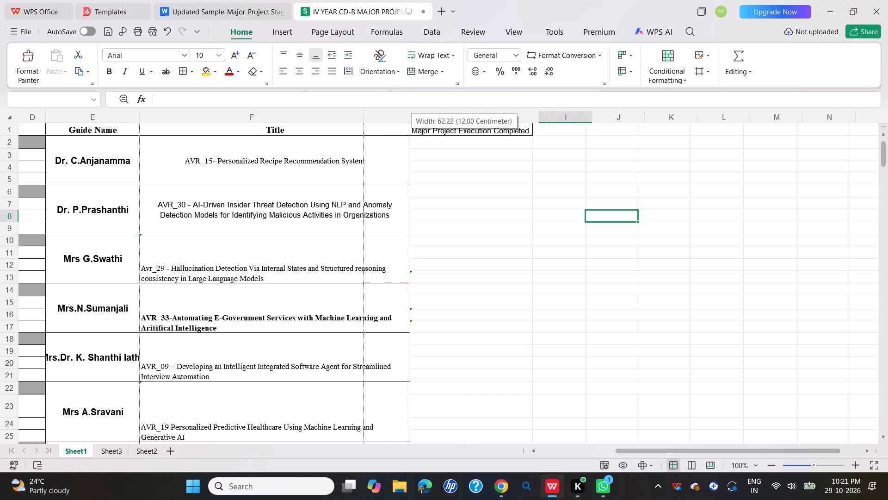
{"action": "left_click_drag", "start_coordinate": [361, 125], "coordinate": [304, 138]}
{"action": "scroll", "coordinate": [277, 259], "scroll_direction": "right", "scroll_amount": 4}
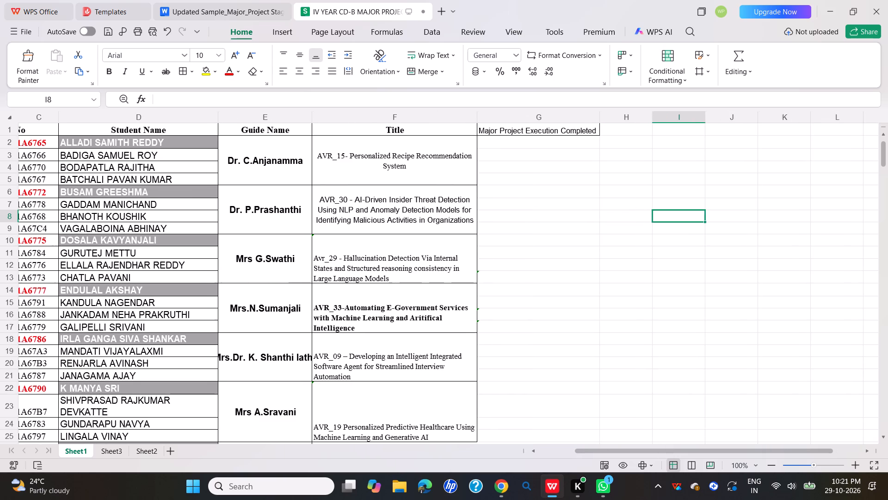
Widen the Title column F slightly so the longer project titles wrap over fewer lines.
{"action": "scroll", "coordinate": [277, 259], "scroll_direction": "right", "scroll_amount": 2}
{"action": "scroll", "coordinate": [277, 259], "scroll_direction": "down", "scroll_amount": 5}
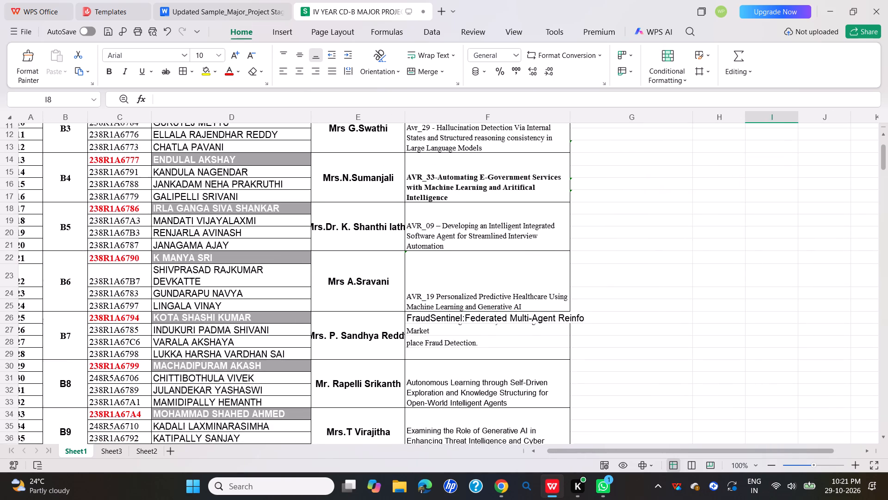
{"action": "scroll", "coordinate": [277, 259], "scroll_direction": "up", "scroll_amount": 2}
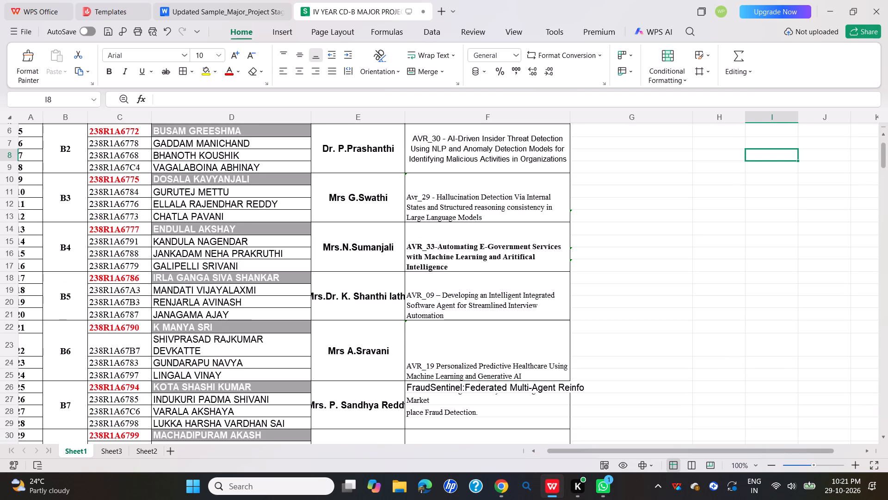
{"action": "left_click_drag", "start_coordinate": [570, 115], "coordinate": [578, 115]}
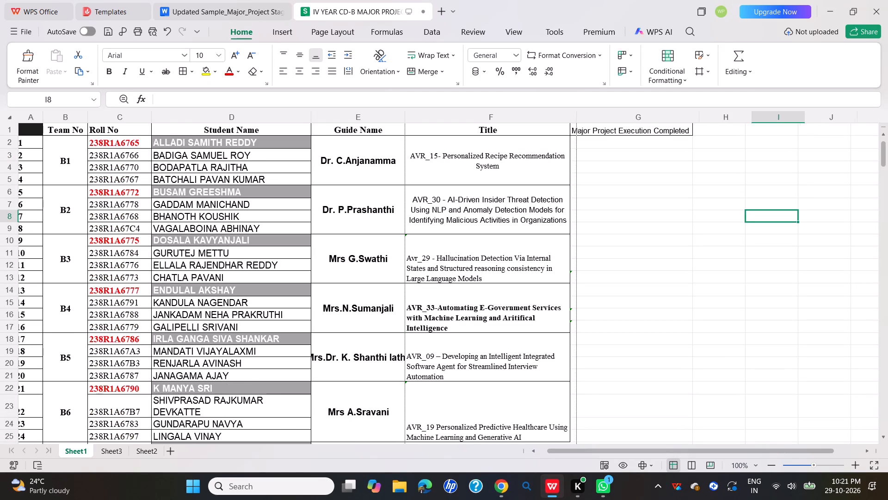
{"action": "left_click_drag", "start_coordinate": [578, 115], "coordinate": [597, 114]}
Make the "Major Project Execution Completed" header in G1 bold.
{"action": "scroll", "coordinate": [383, 291], "scroll_direction": "right", "scroll_amount": 2}
{"action": "scroll", "coordinate": [248, 319], "scroll_direction": "right", "scroll_amount": 4}
{"action": "scroll", "coordinate": [248, 319], "scroll_direction": "up", "scroll_amount": 1}
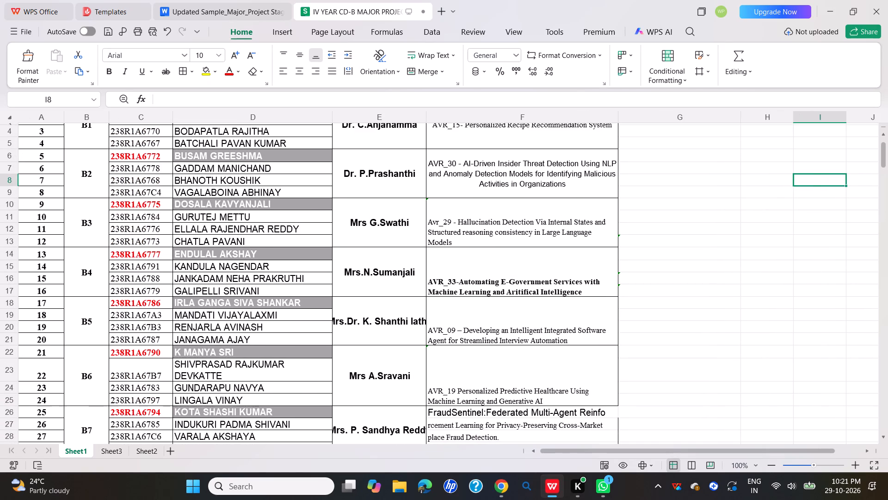
{"action": "scroll", "coordinate": [248, 319], "scroll_direction": "up", "scroll_amount": 1}
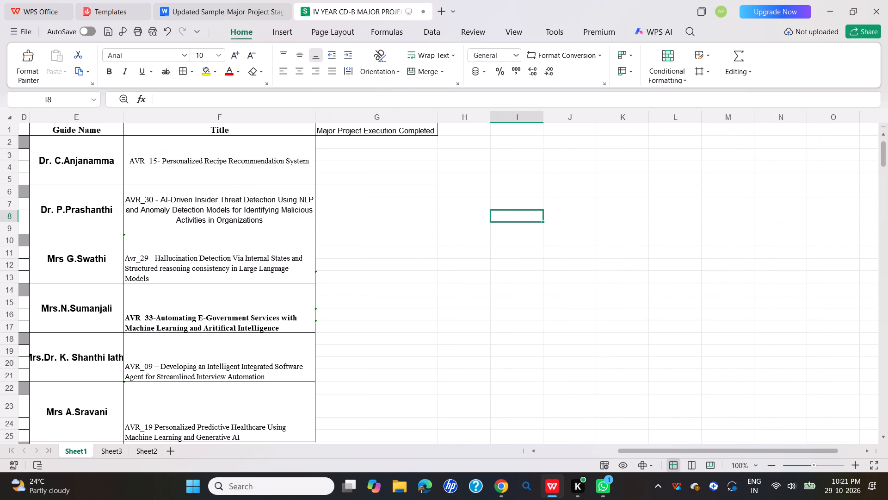
{"action": "double_click", "coordinate": [447, 131]}
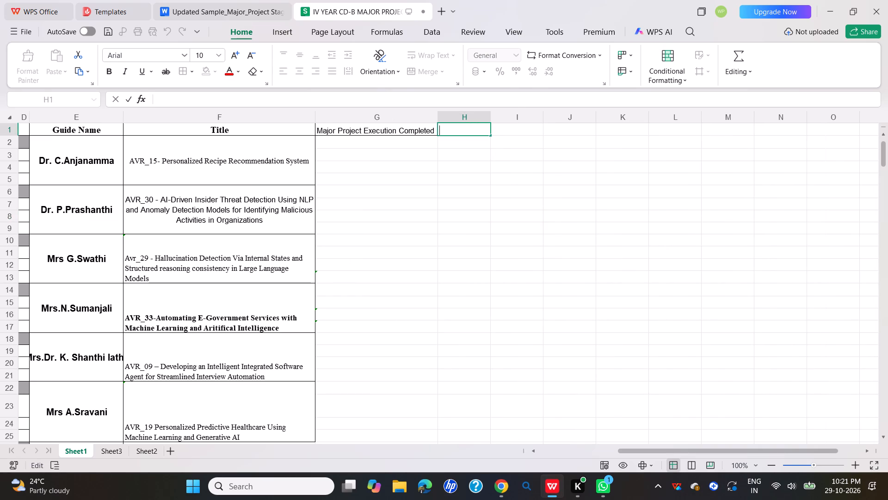
{"action": "double_click", "coordinate": [408, 130]}
{"action": "key", "text": "ctrl+a"}
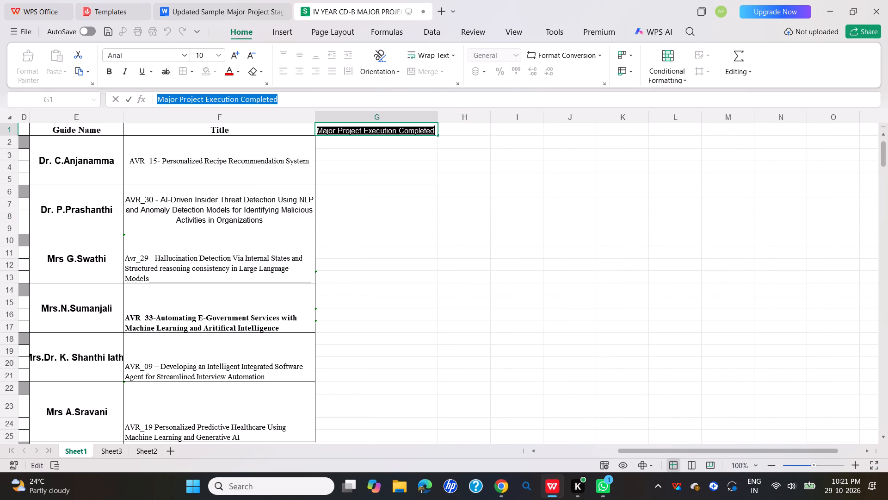
{"action": "left_click", "coordinate": [109, 72]}
{"action": "left_click", "coordinate": [372, 203]}
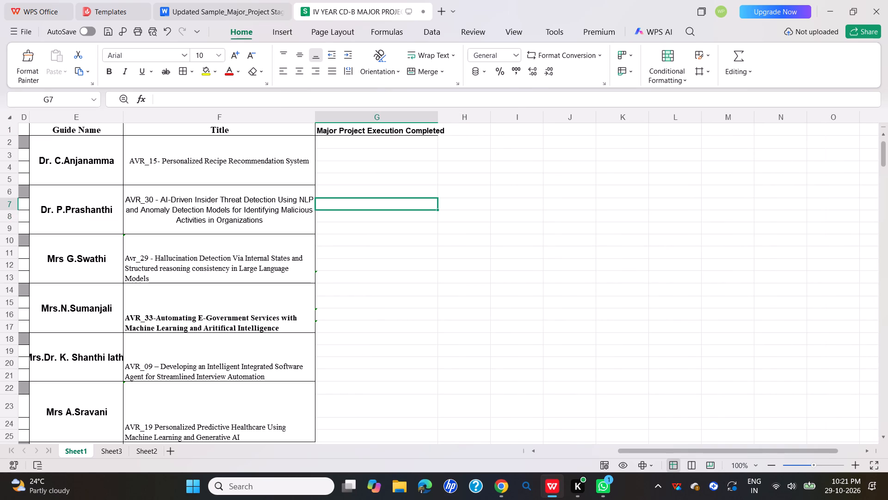
Widen column G a little so the bold "Major Project Execution Completed" header fits with some spare room.
{"action": "left_click_drag", "start_coordinate": [437, 118], "coordinate": [446, 116]}
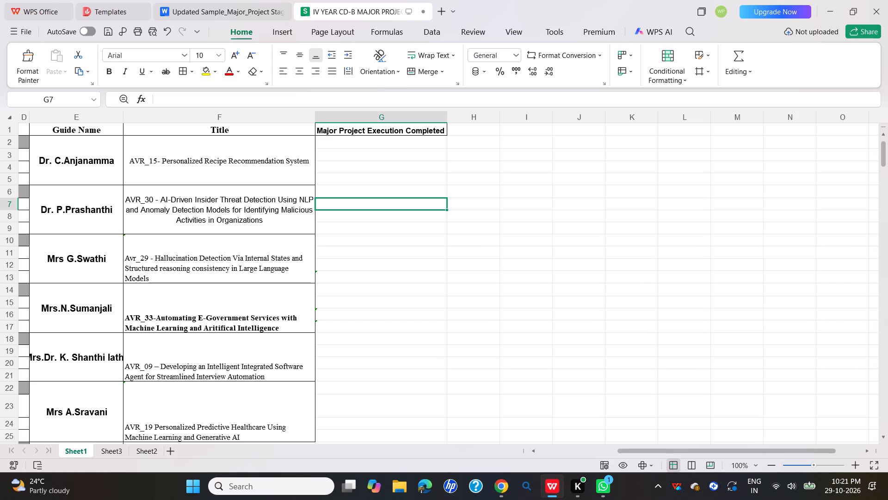
{"action": "left_click", "coordinate": [490, 173]}
{"action": "left_click", "coordinate": [469, 125]}
{"action": "double_click", "coordinate": [469, 129]}
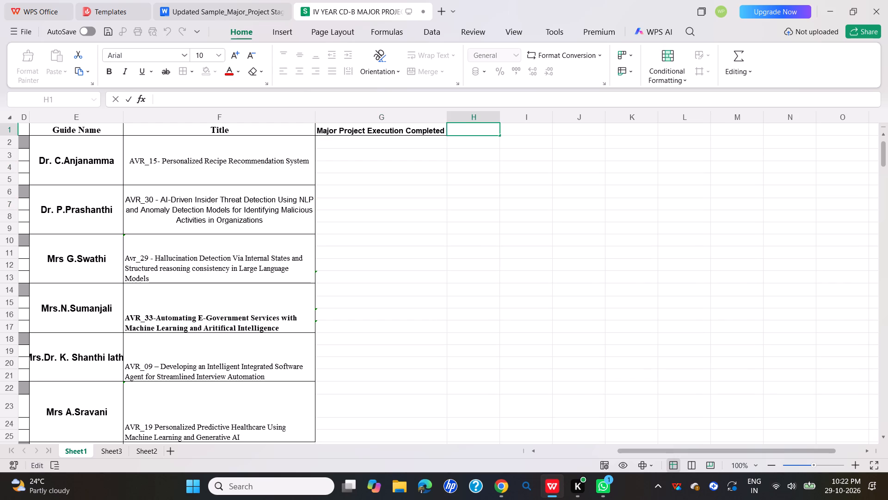
{"action": "left_click", "coordinate": [440, 126]}
{"action": "left_click_drag", "start_coordinate": [445, 116], "coordinate": [454, 113]}
Enter the header "WSMA Project Title" in H1 and widen column H to fit it.
{"action": "double_click", "coordinate": [467, 127]}
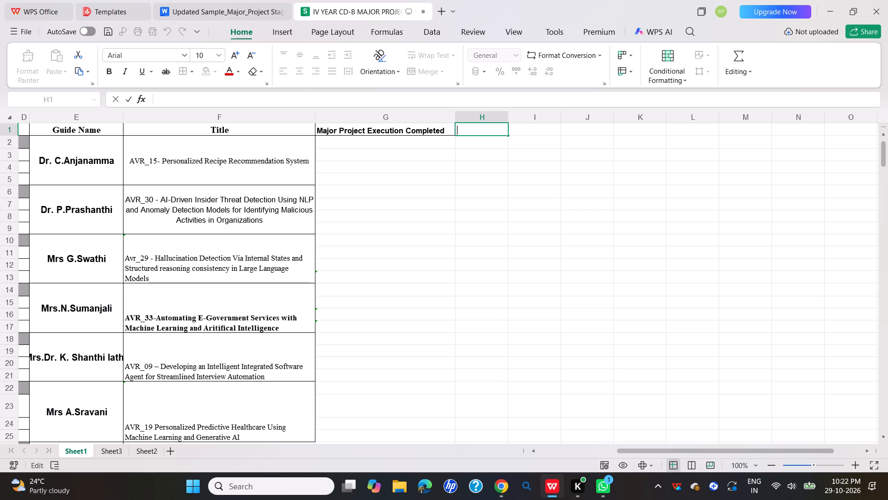
{"action": "type", "text": "WSMA"}
{"action": "key", "text": "space"}
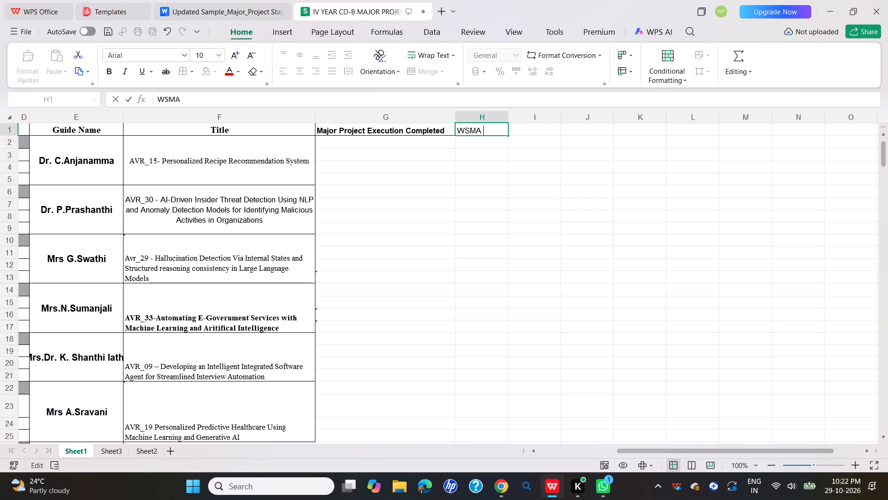
{"action": "type", "text": "Project"}
{"action": "key", "text": "space"}
{"action": "type", "text": "Title"}
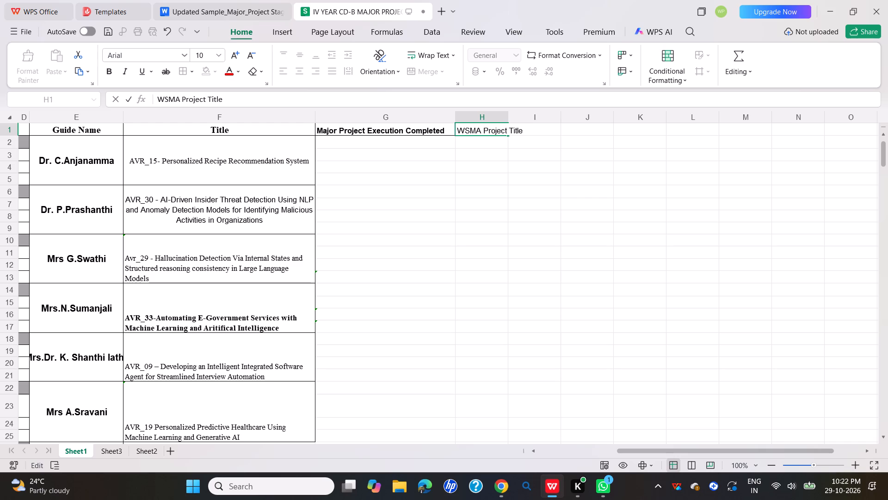
{"action": "left_click", "coordinate": [509, 119]}
{"action": "left_click_drag", "start_coordinate": [508, 117], "coordinate": [542, 113]}
Make the "WSMA Project Title" header in H1 bold.
{"action": "double_click", "coordinate": [519, 132]}
{"action": "key", "text": "ctrl+a"}
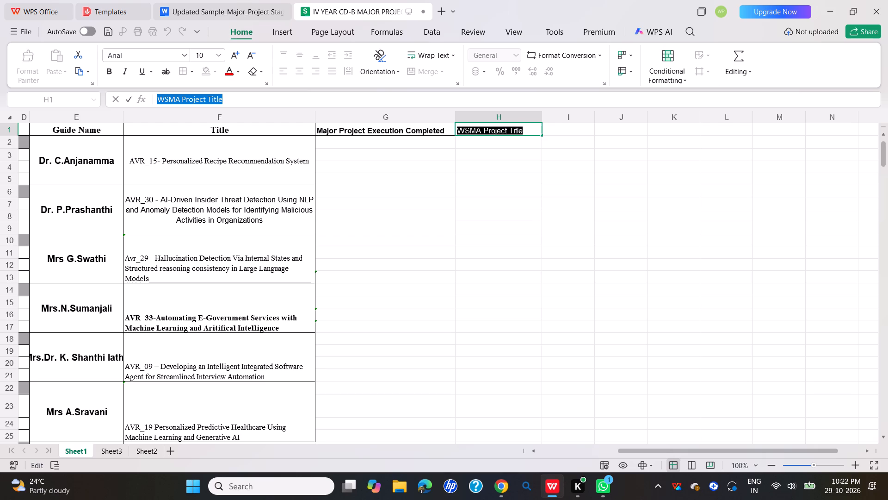
{"action": "left_click", "coordinate": [109, 70]}
{"action": "left_click", "coordinate": [497, 169]}
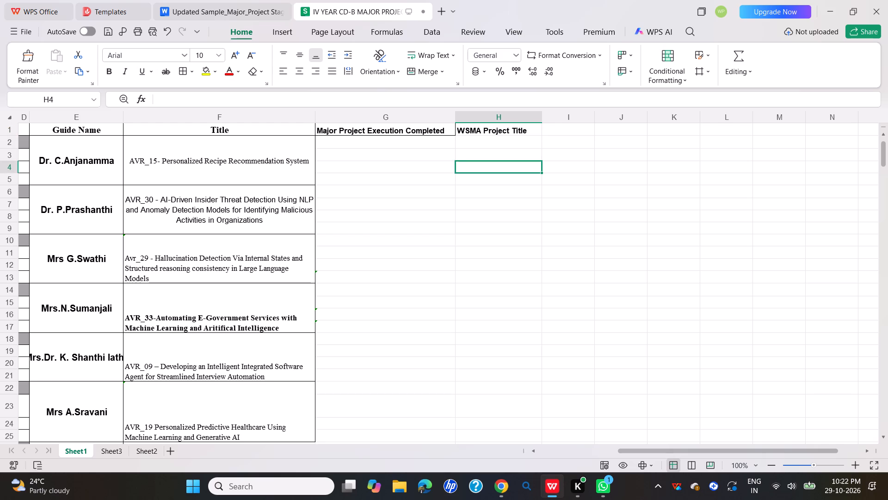
Widen column H to more than twice its width, making it slightly wider than the Title column F.
{"action": "left_click_drag", "start_coordinate": [540, 119], "coordinate": [659, 113]}
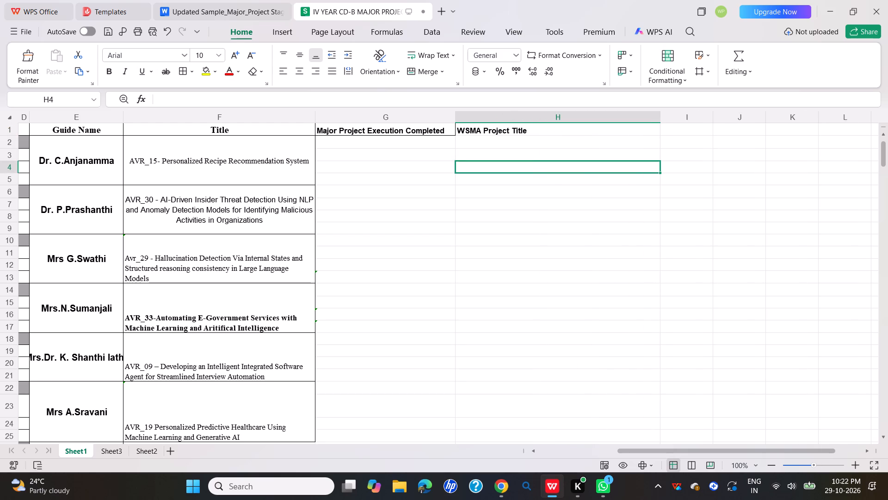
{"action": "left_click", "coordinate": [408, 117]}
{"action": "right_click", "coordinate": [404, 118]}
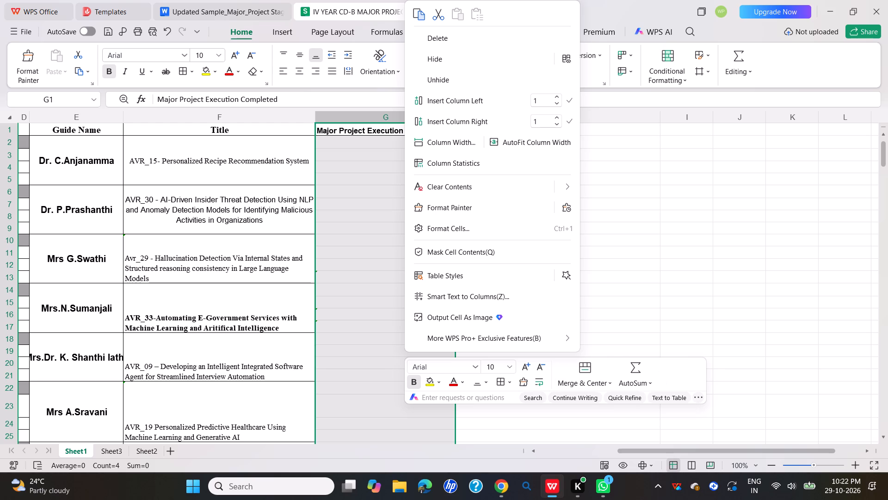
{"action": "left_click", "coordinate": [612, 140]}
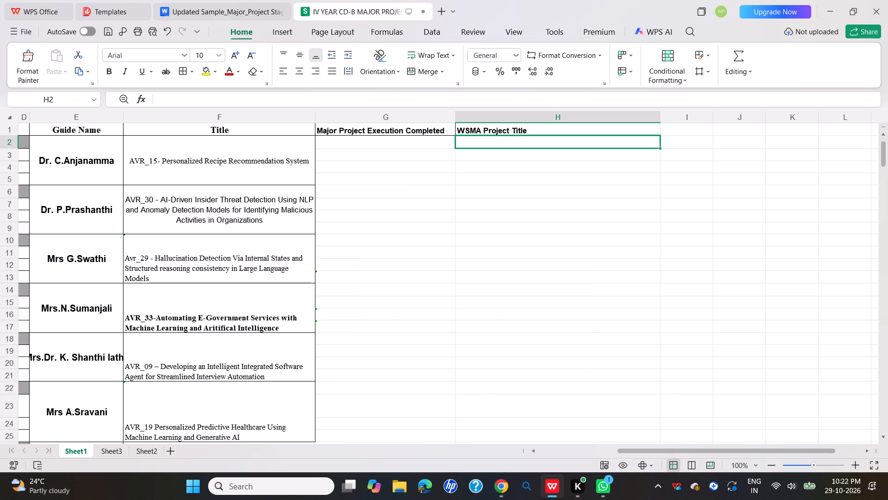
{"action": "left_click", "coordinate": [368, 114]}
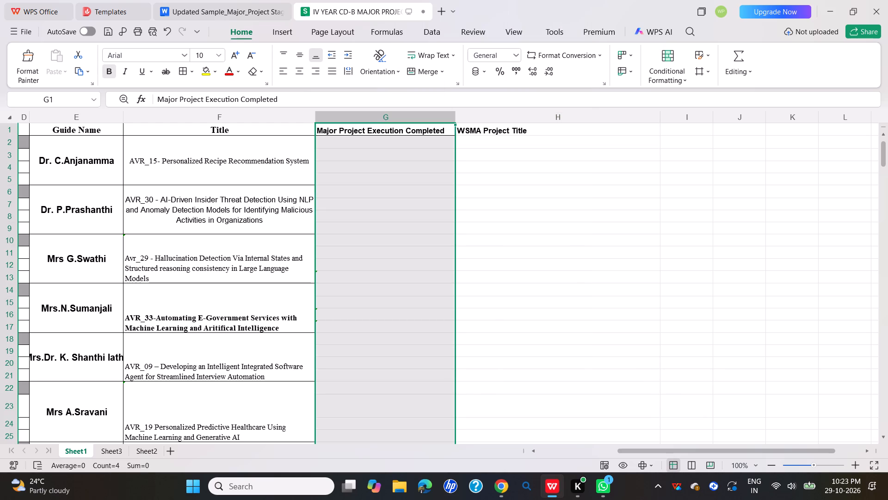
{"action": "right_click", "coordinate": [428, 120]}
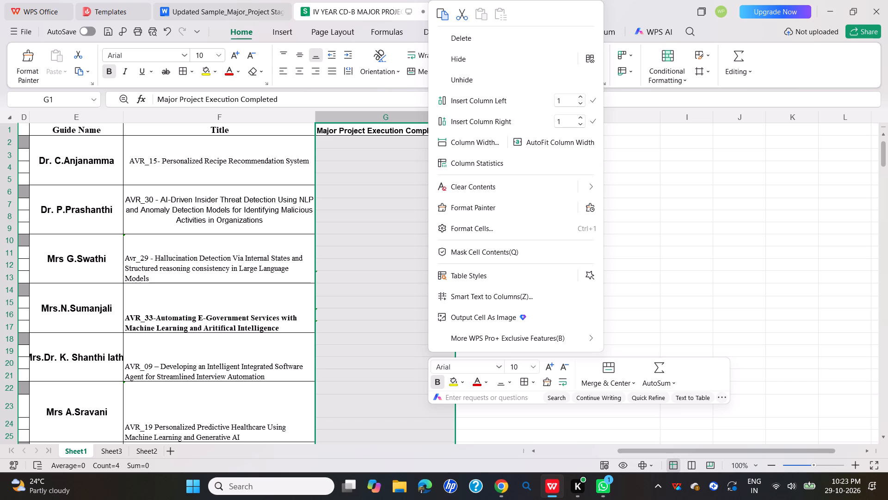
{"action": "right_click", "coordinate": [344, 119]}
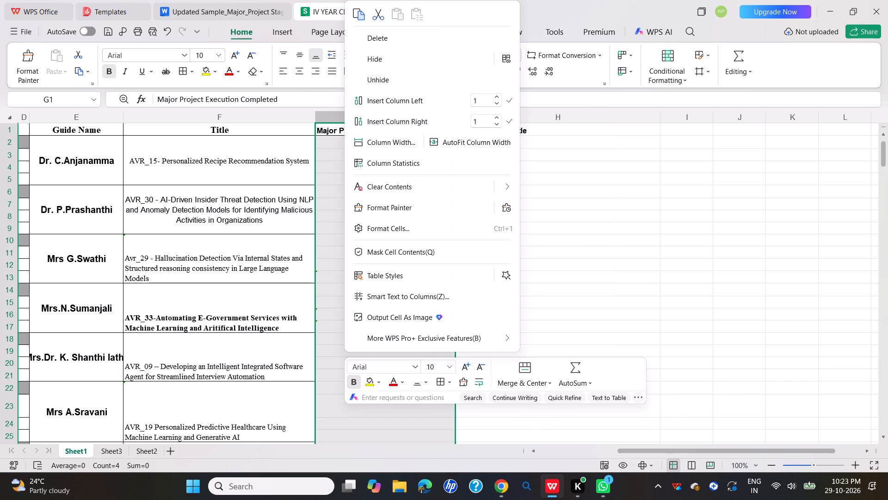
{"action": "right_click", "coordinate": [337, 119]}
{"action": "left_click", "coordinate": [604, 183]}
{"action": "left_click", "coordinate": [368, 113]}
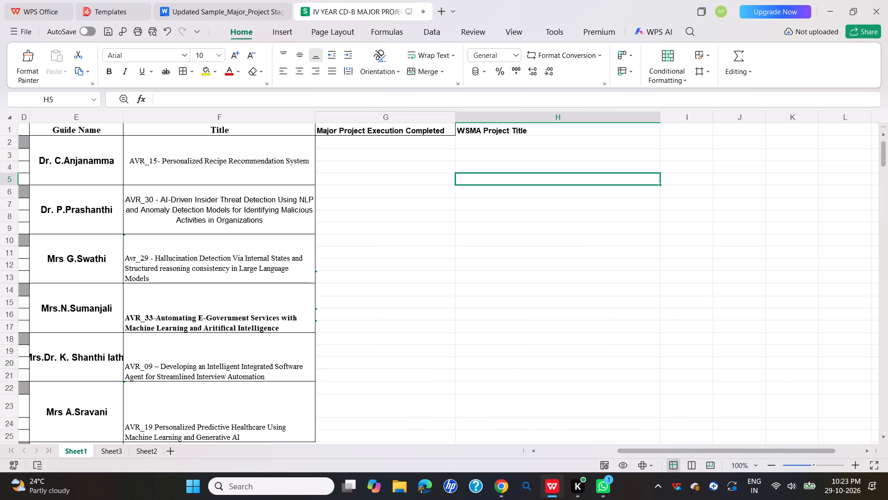
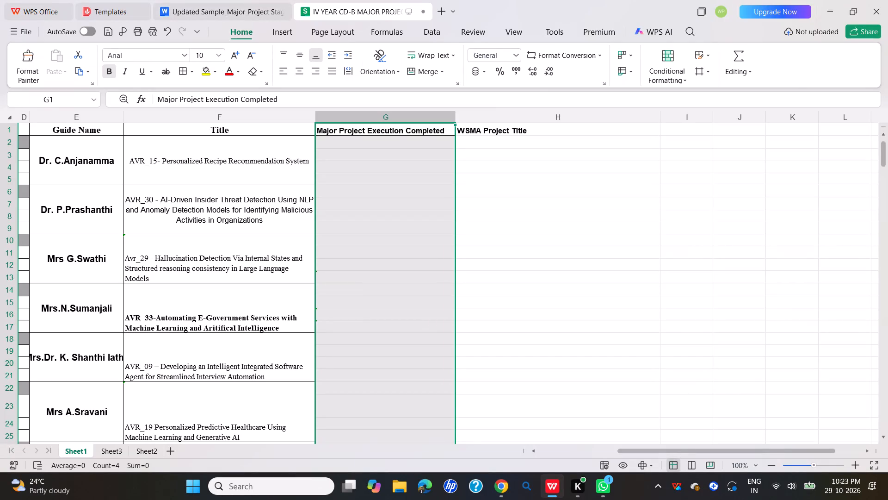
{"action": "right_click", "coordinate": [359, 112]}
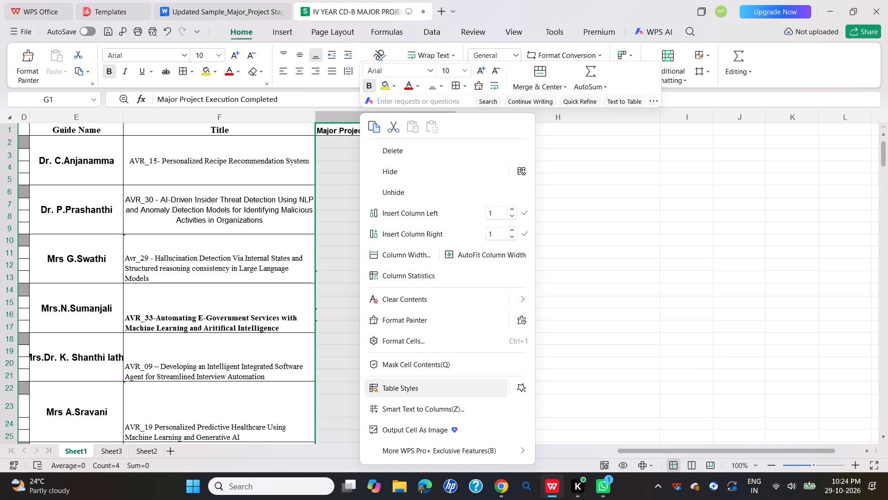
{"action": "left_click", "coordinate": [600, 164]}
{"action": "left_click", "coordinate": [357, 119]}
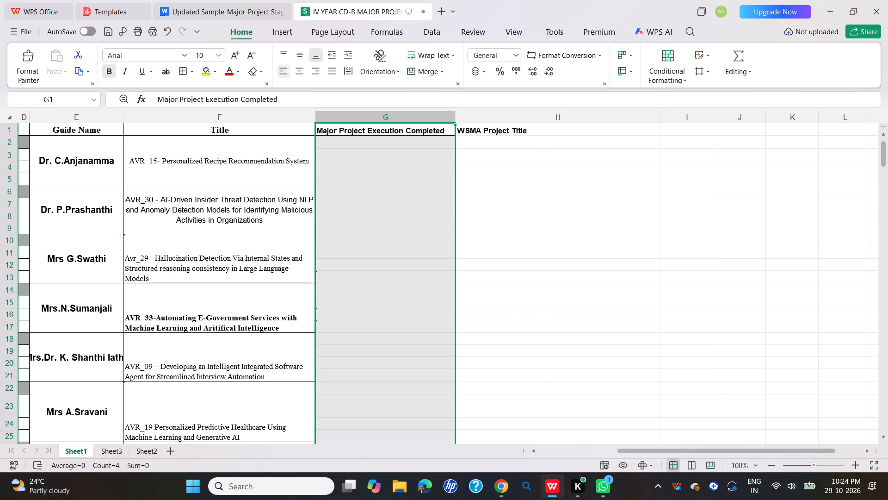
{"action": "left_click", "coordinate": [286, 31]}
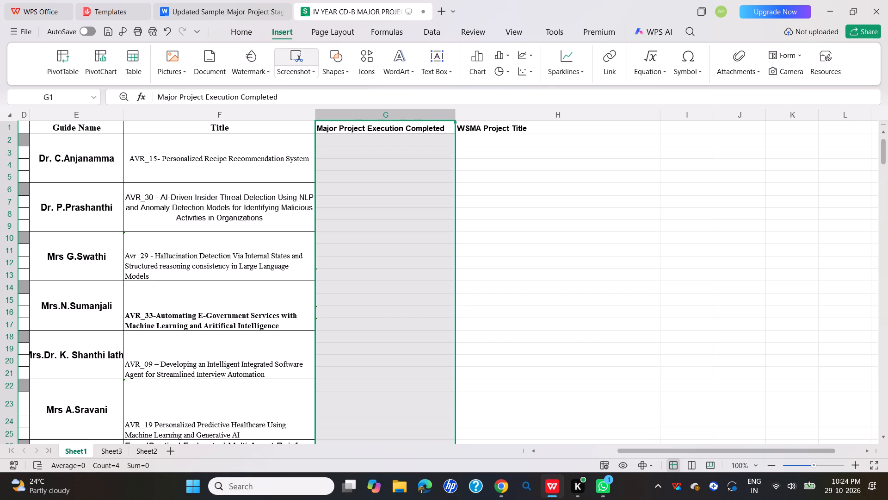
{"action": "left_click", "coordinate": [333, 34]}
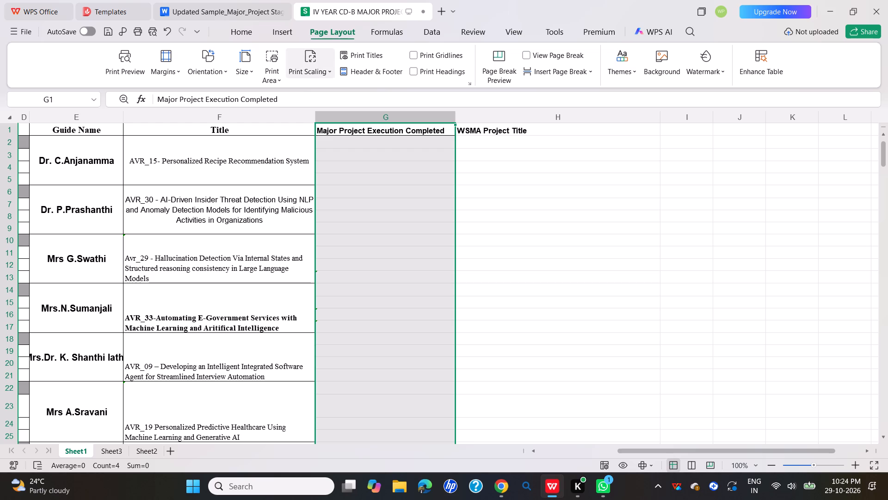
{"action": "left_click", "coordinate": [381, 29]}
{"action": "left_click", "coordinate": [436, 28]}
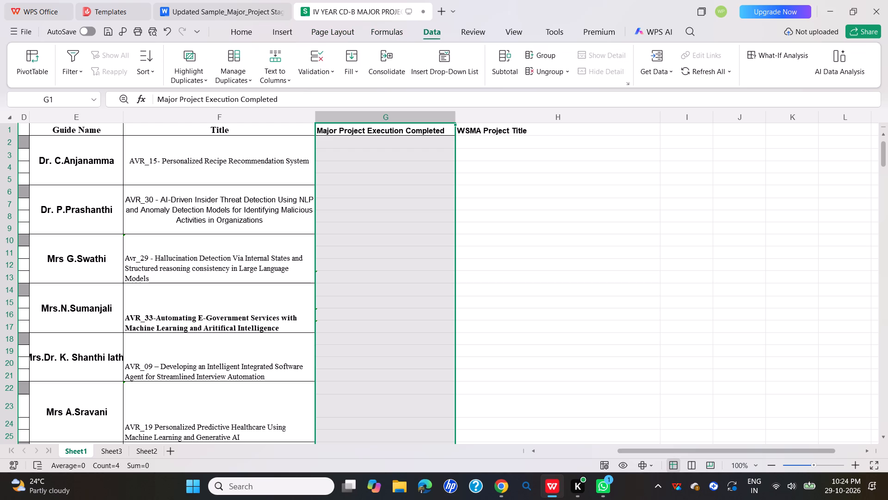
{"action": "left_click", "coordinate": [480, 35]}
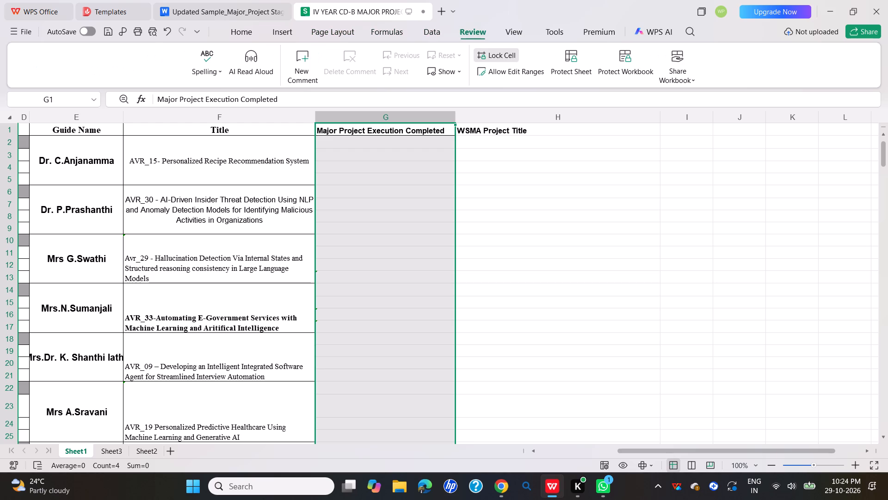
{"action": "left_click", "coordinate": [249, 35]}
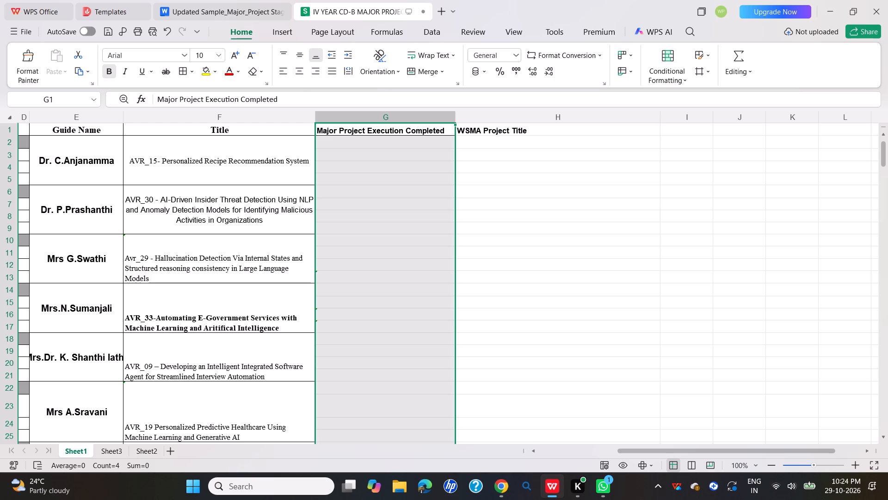
{"action": "key", "text": "Print"}
{"action": "left_click_drag", "start_coordinate": [3, 0], "coordinate": [887, 468]}
{"action": "left_click", "coordinate": [502, 481]}
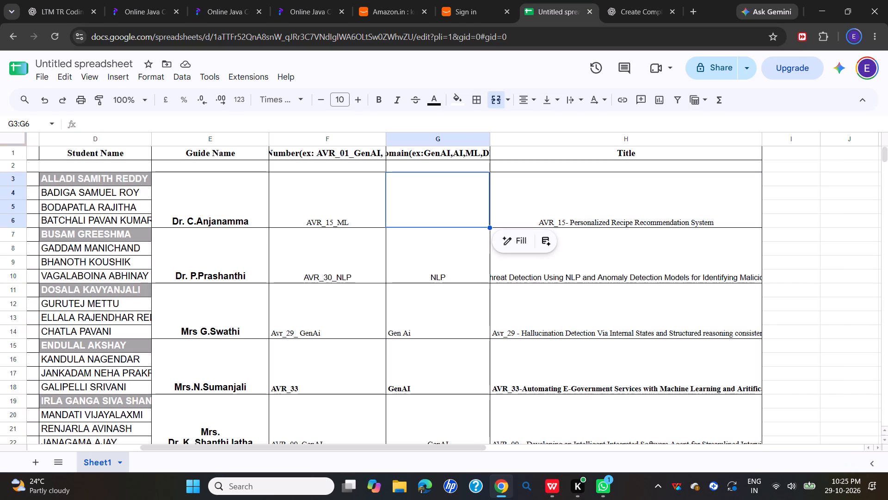
{"action": "scroll", "coordinate": [539, 197], "scroll_direction": "up", "scroll_amount": 3}
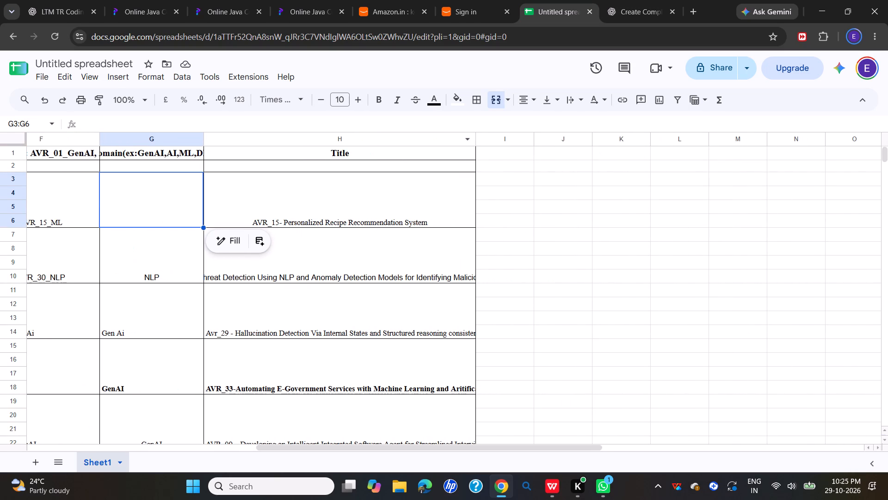
{"action": "scroll", "coordinate": [497, 172], "scroll_direction": "right", "scroll_amount": 11}
{"action": "scroll", "coordinate": [497, 172], "scroll_direction": "left", "scroll_amount": 2}
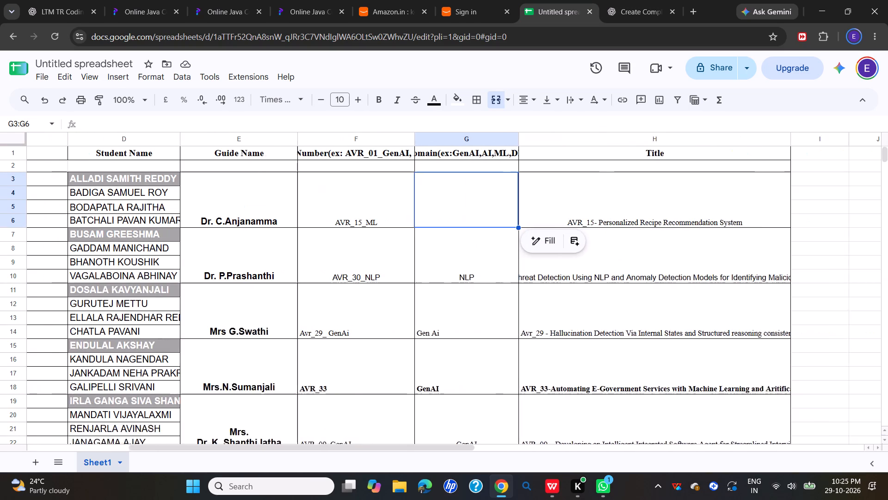
{"action": "scroll", "coordinate": [497, 172], "scroll_direction": "left", "scroll_amount": 1}
{"action": "scroll", "coordinate": [497, 172], "scroll_direction": "right", "scroll_amount": 2}
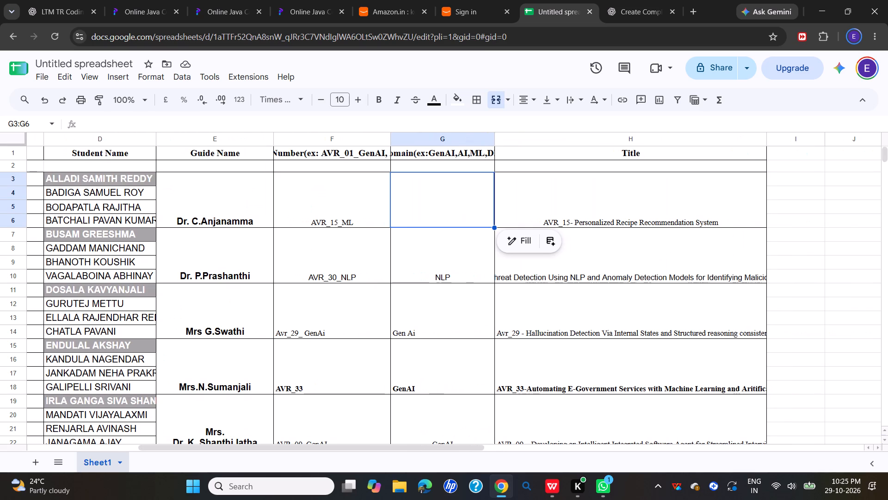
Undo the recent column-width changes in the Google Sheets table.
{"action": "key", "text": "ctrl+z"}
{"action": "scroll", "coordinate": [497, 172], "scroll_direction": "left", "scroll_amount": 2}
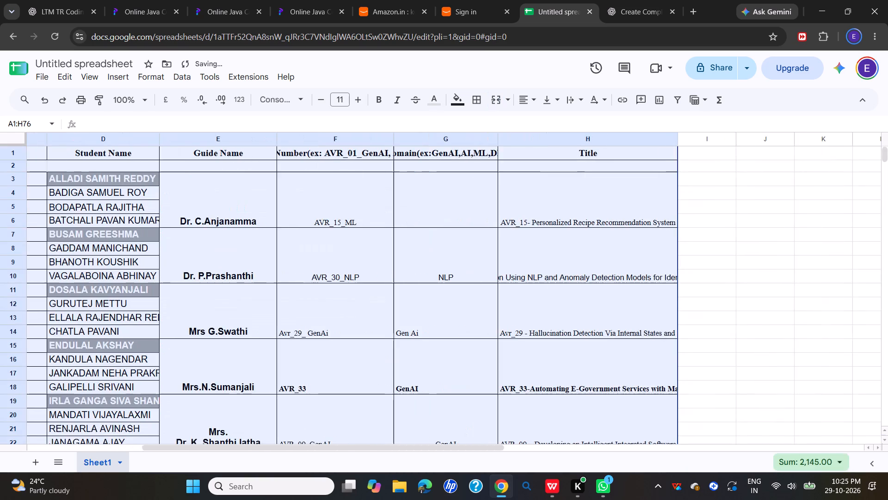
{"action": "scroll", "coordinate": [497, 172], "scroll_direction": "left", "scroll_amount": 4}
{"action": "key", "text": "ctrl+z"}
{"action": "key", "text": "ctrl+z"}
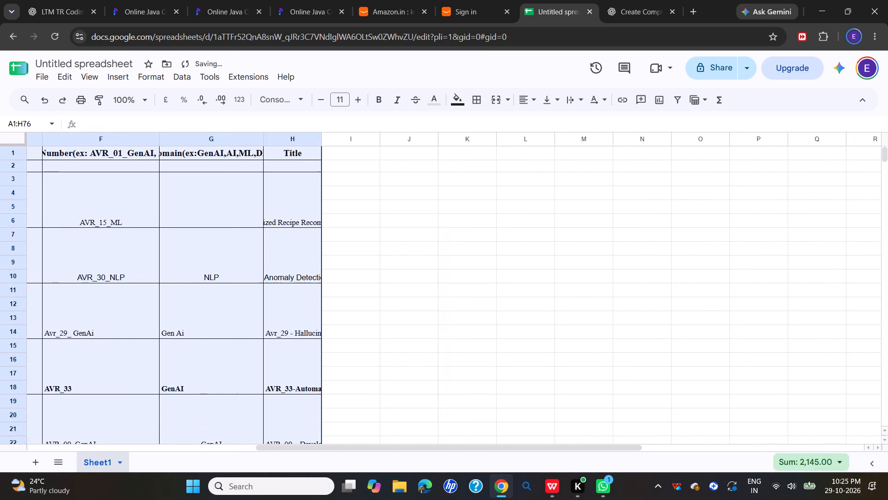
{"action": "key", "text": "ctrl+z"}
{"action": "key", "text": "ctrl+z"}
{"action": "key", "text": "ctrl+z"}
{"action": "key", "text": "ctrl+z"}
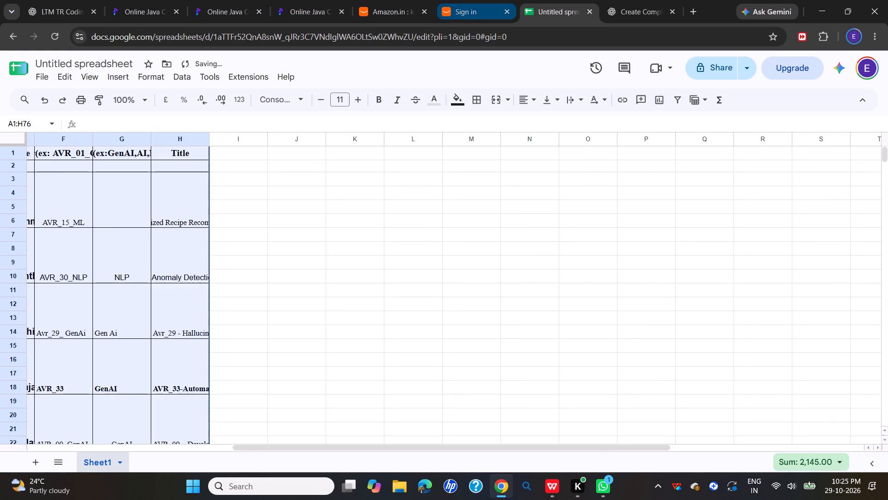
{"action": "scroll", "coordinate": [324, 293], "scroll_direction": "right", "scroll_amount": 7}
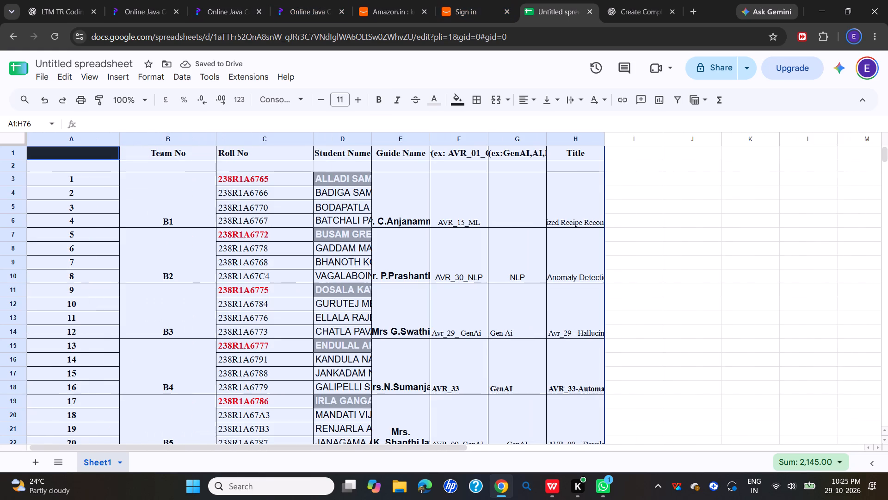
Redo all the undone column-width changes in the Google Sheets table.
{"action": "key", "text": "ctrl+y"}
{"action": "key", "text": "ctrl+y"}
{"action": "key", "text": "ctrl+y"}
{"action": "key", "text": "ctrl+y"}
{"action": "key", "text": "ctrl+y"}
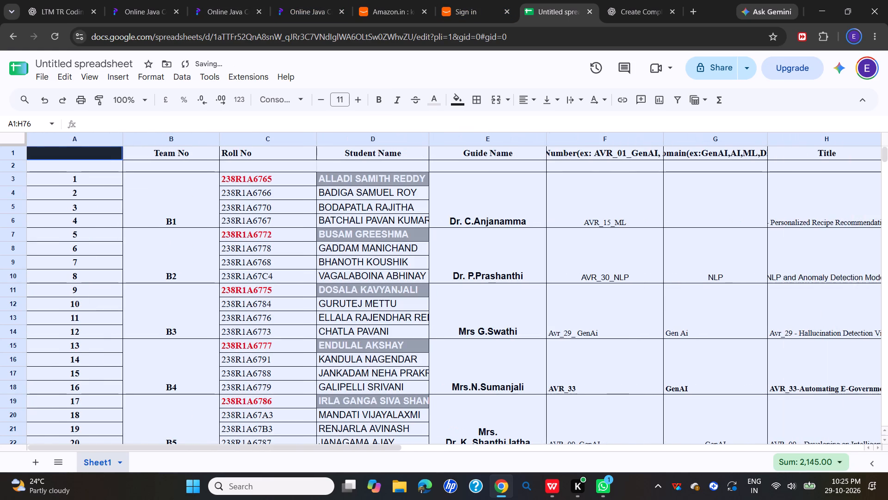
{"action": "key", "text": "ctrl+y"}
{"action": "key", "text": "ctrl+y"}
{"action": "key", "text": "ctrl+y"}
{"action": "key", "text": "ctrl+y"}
Delete the Project Title Number column F from the Google Sheets table.
{"action": "scroll", "coordinate": [324, 293], "scroll_direction": "left", "scroll_amount": 5}
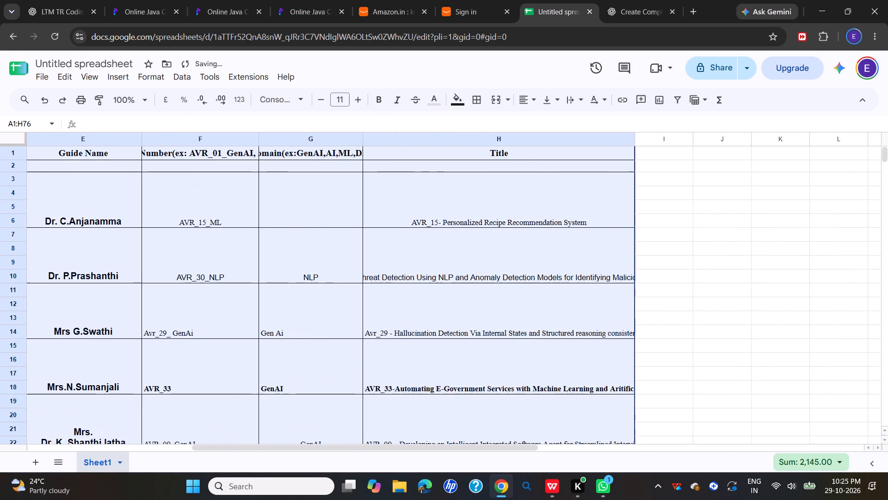
{"action": "left_click", "coordinate": [258, 259]}
{"action": "scroll", "coordinate": [216, 245], "scroll_direction": "up", "scroll_amount": 3}
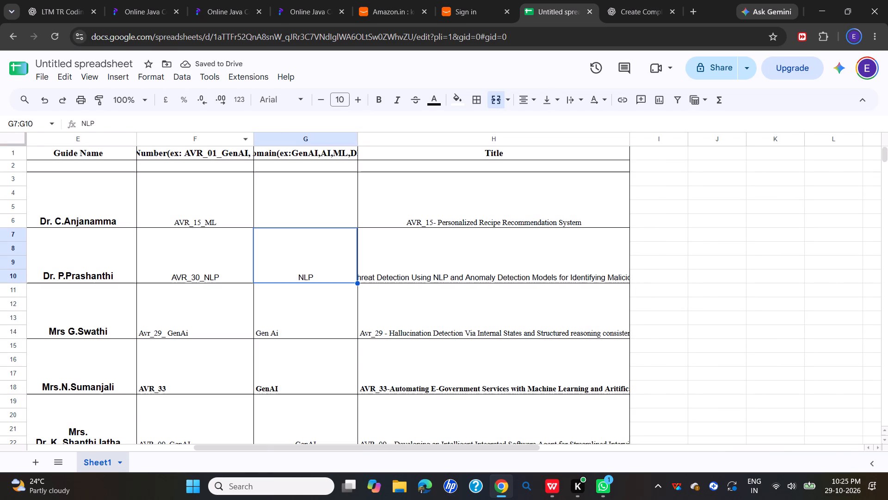
{"action": "right_click", "coordinate": [184, 138]}
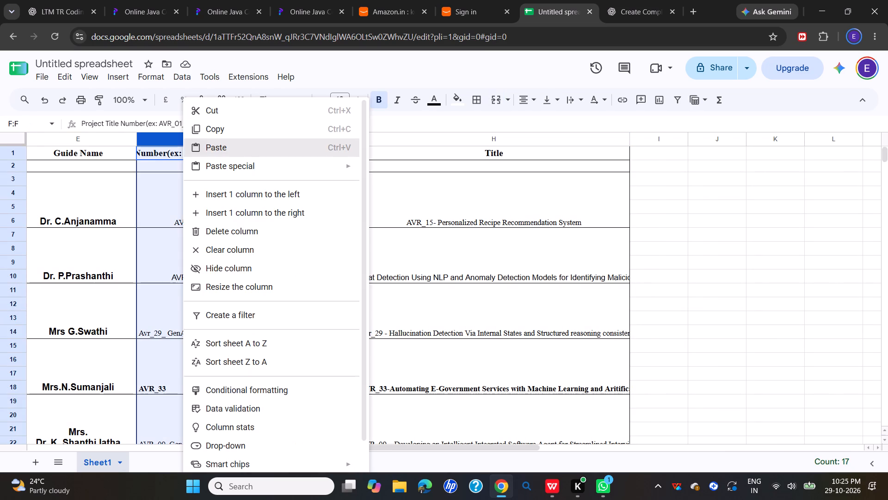
{"action": "right_click", "coordinate": [156, 140]}
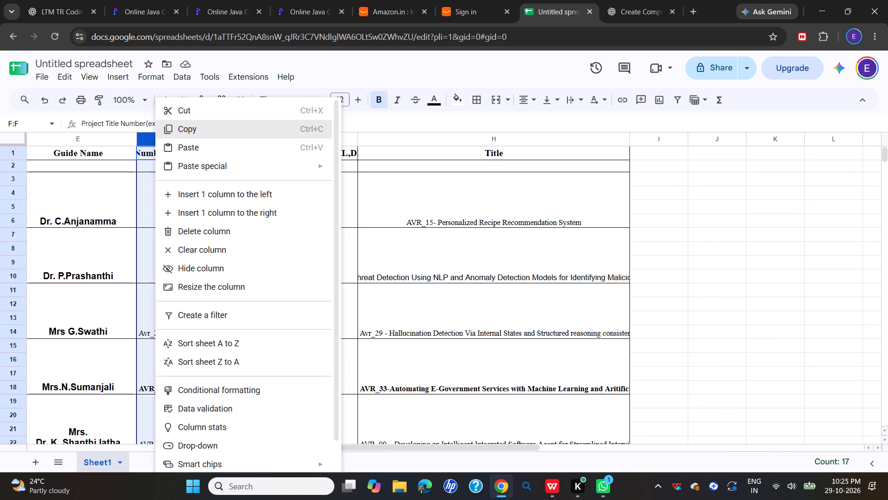
{"action": "left_click", "coordinate": [188, 108]}
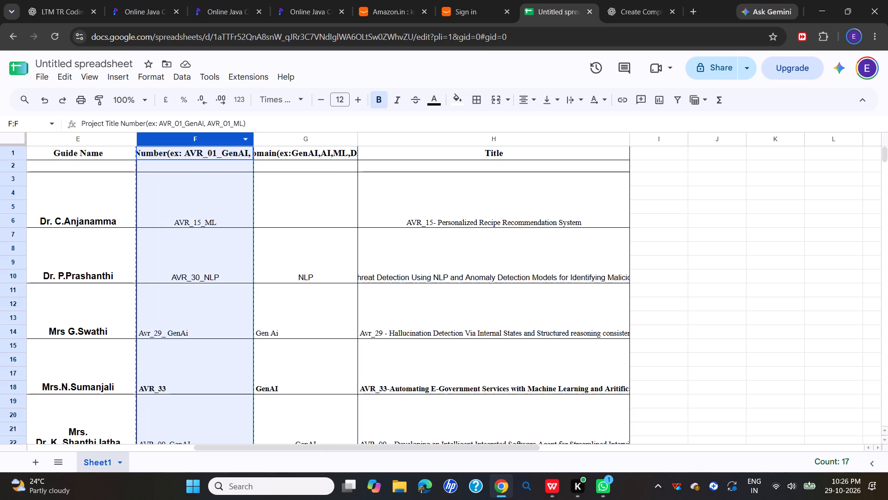
{"action": "right_click", "coordinate": [204, 139]}
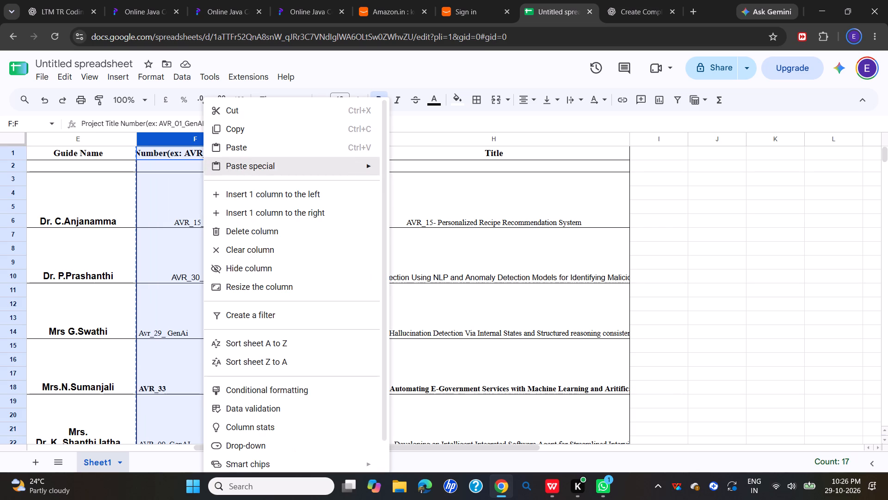
{"action": "left_click", "coordinate": [244, 230]}
Delete the Domain column F from the project team table.
{"action": "right_click", "coordinate": [196, 139]}
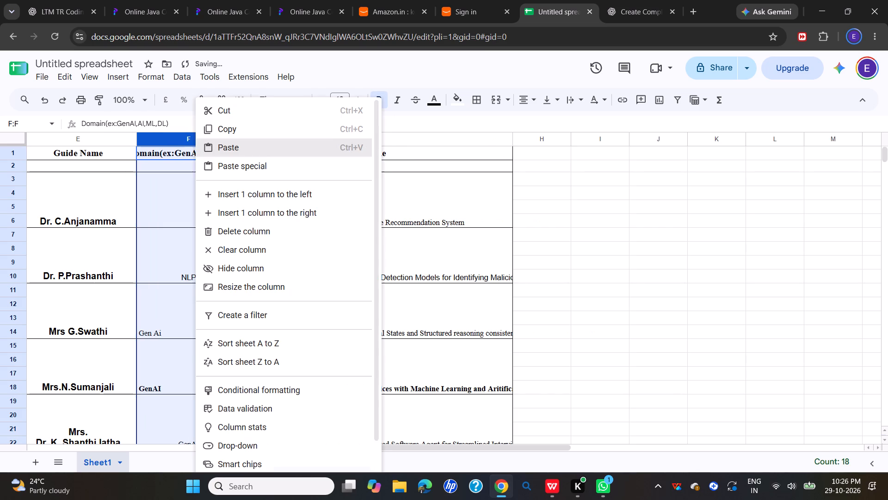
{"action": "left_click", "coordinate": [241, 231]}
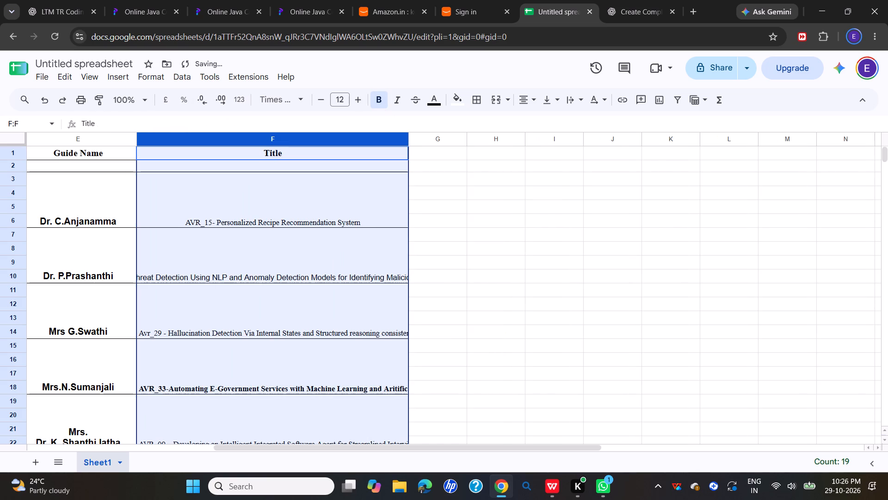
Examine the remaining columns of the project team table, from the serial numbers through Title and the empty columns beyond it.
{"action": "scroll", "coordinate": [253, 232], "scroll_direction": "right", "scroll_amount": 6}
{"action": "scroll", "coordinate": [253, 232], "scroll_direction": "left", "scroll_amount": 1}
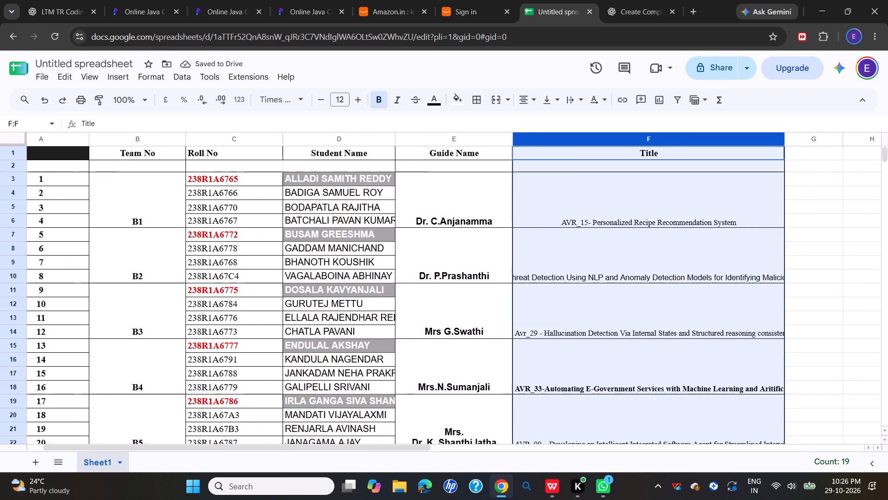
{"action": "scroll", "coordinate": [253, 232], "scroll_direction": "left", "scroll_amount": 2}
{"action": "left_click", "coordinate": [539, 258]}
{"action": "scroll", "coordinate": [539, 258], "scroll_direction": "right", "scroll_amount": 1}
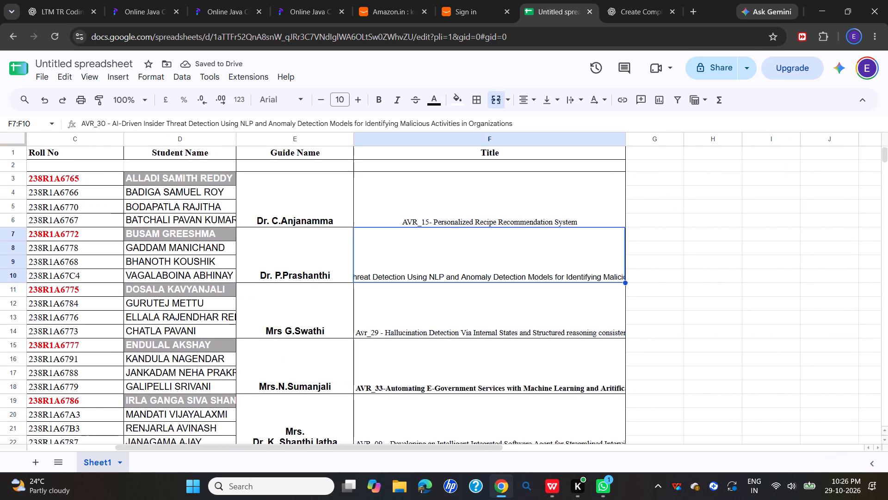
{"action": "scroll", "coordinate": [539, 258], "scroll_direction": "right", "scroll_amount": 2}
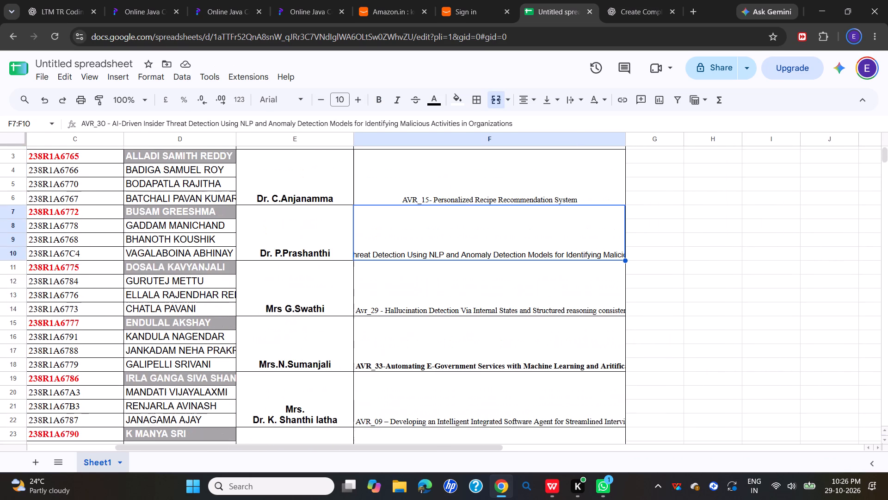
{"action": "scroll", "coordinate": [539, 258], "scroll_direction": "right", "scroll_amount": 1}
{"action": "scroll", "coordinate": [274, 312], "scroll_direction": "up", "scroll_amount": 4}
{"action": "scroll", "coordinate": [182, 311], "scroll_direction": "right", "scroll_amount": 3}
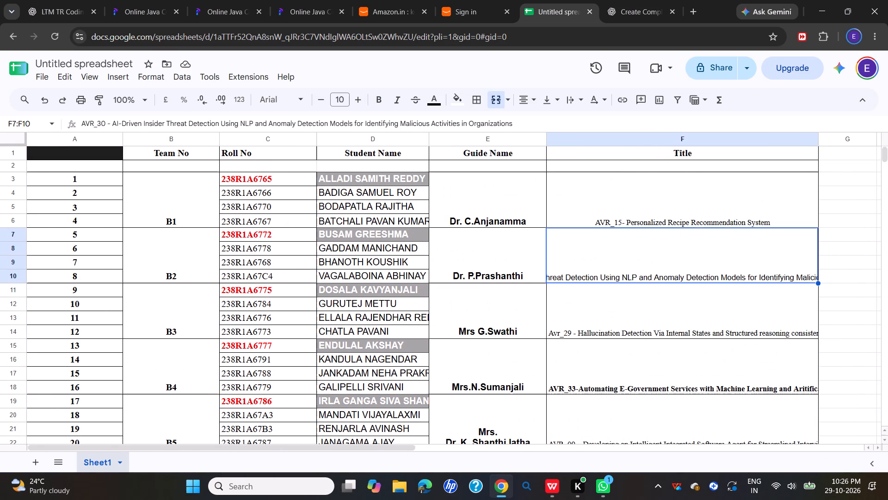
{"action": "scroll", "coordinate": [182, 311], "scroll_direction": "right", "scroll_amount": 1}
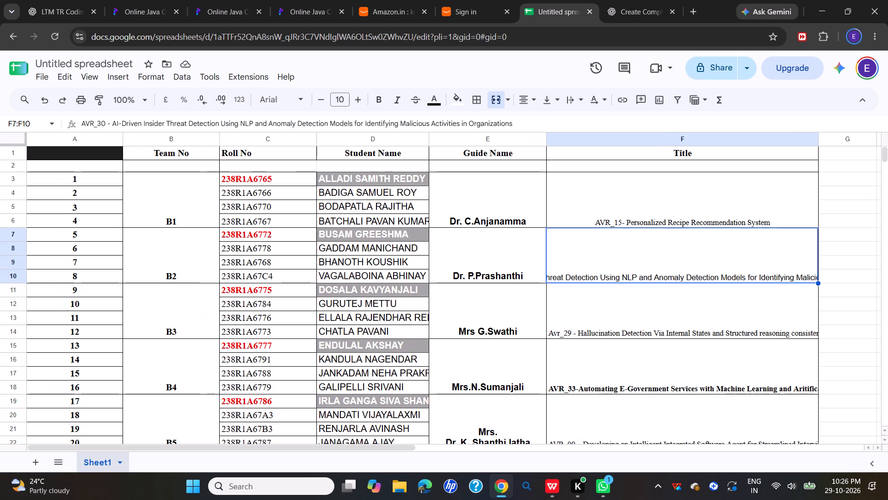
{"action": "scroll", "coordinate": [182, 311], "scroll_direction": "left", "scroll_amount": 1}
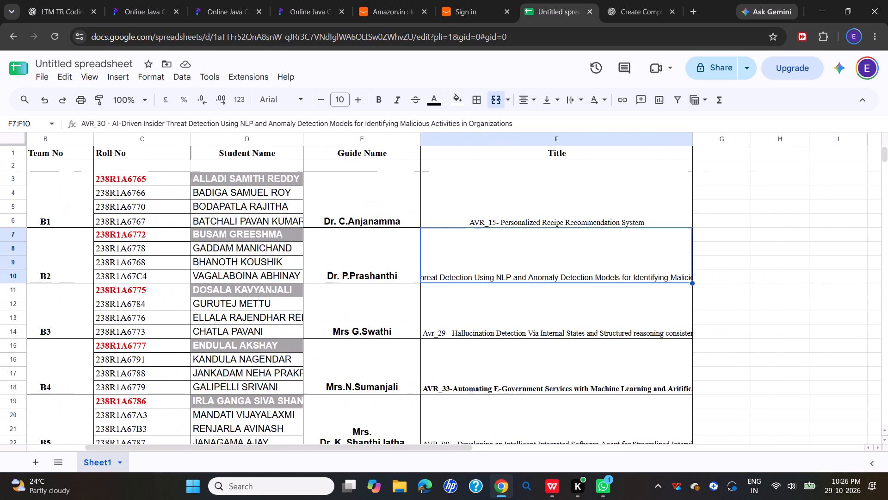
{"action": "scroll", "coordinate": [182, 311], "scroll_direction": "left", "scroll_amount": 7}
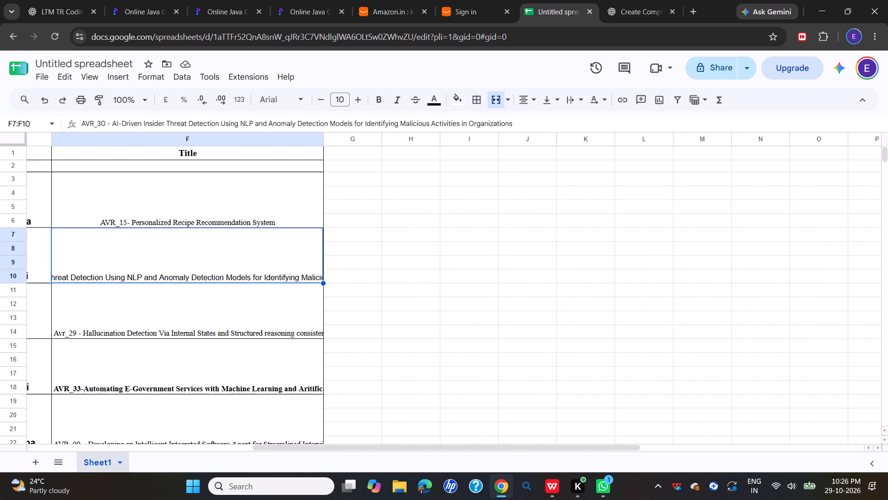
{"action": "scroll", "coordinate": [182, 311], "scroll_direction": "right", "scroll_amount": 4}
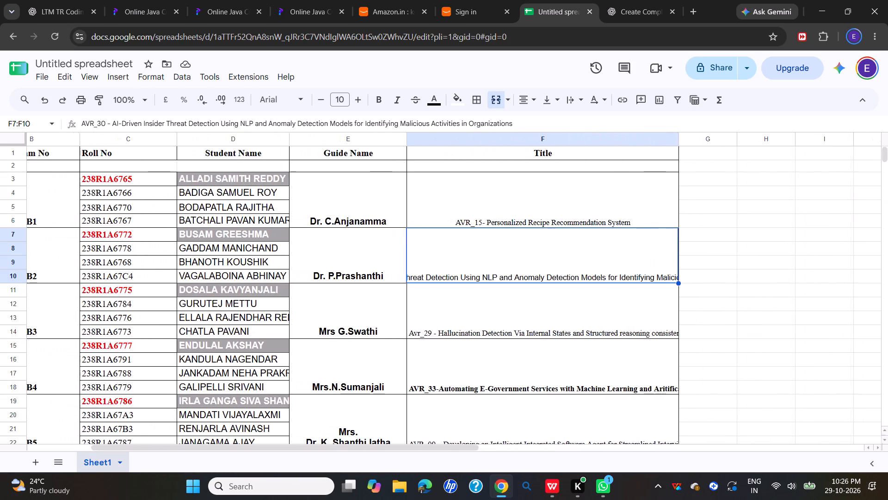
{"action": "scroll", "coordinate": [182, 311], "scroll_direction": "right", "scroll_amount": 3}
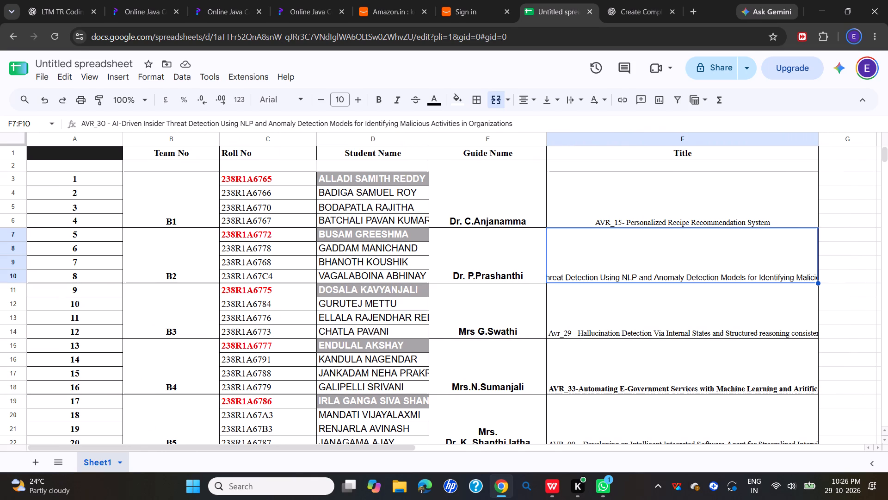
{"action": "scroll", "coordinate": [182, 311], "scroll_direction": "left", "scroll_amount": 3}
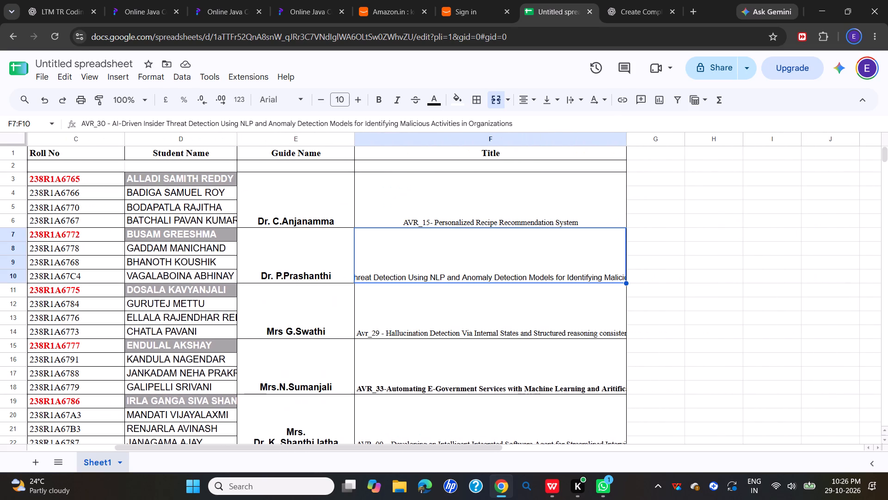
{"action": "scroll", "coordinate": [182, 311], "scroll_direction": "left", "scroll_amount": 3}
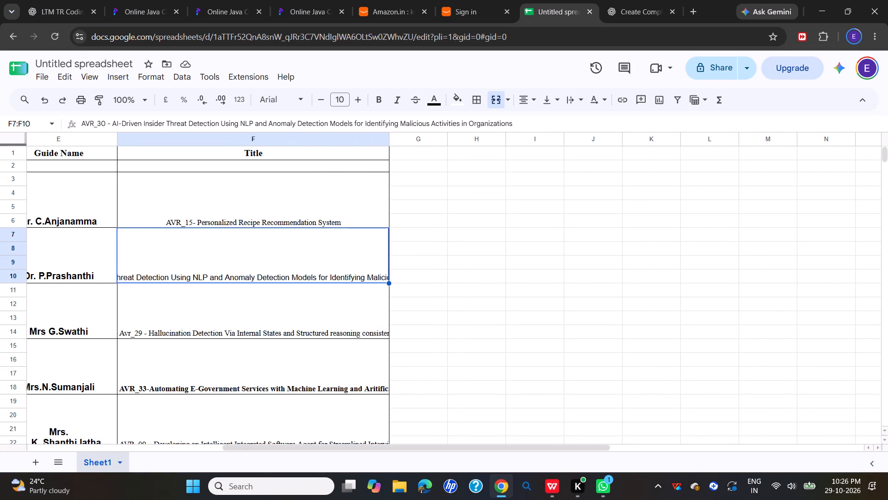
Enter the header MAJOR PROJECT EXECUTION COMPLETED in cell G1, beside the Title column.
{"action": "double_click", "coordinate": [409, 154]}
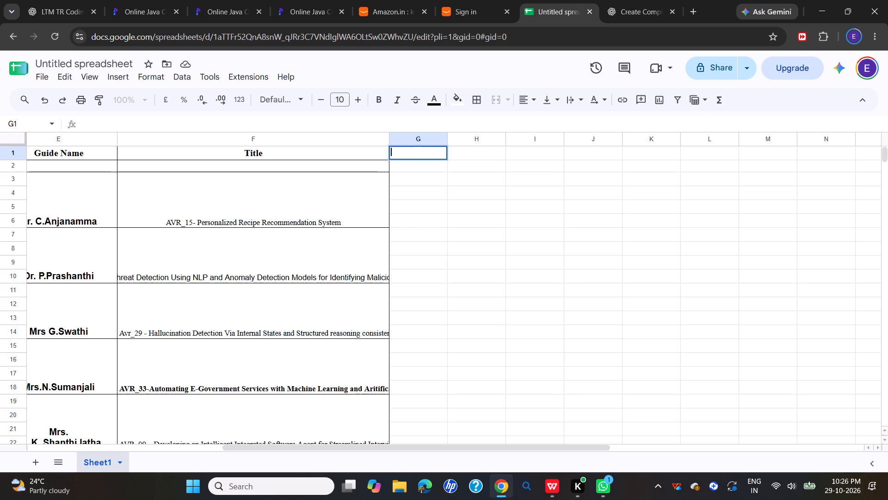
{"action": "type", "text": "Maj"}
{"action": "key", "text": "BackSpace"}
{"action": "key", "text": "BackSpace"}
{"action": "key", "text": "BackSpace"}
{"action": "type", "text": "MAJOR PE"}
{"action": "key", "text": "BackSpace"}
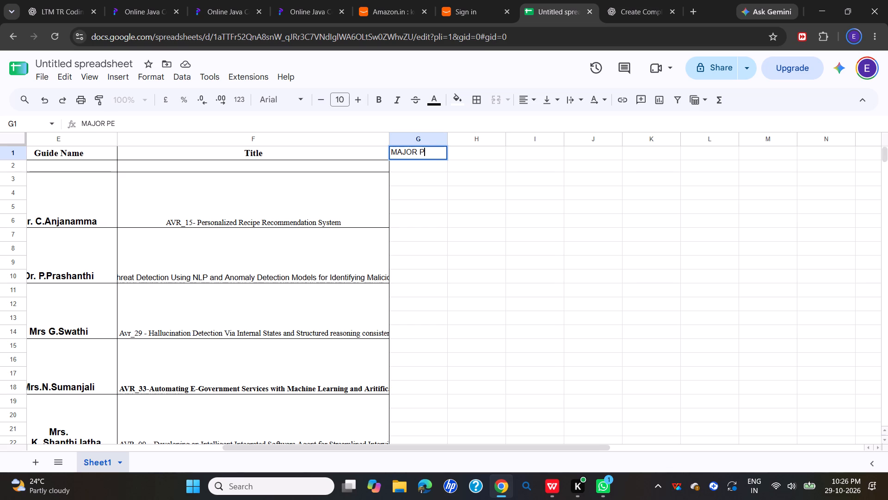
{"action": "type", "text": "ROJECT"}
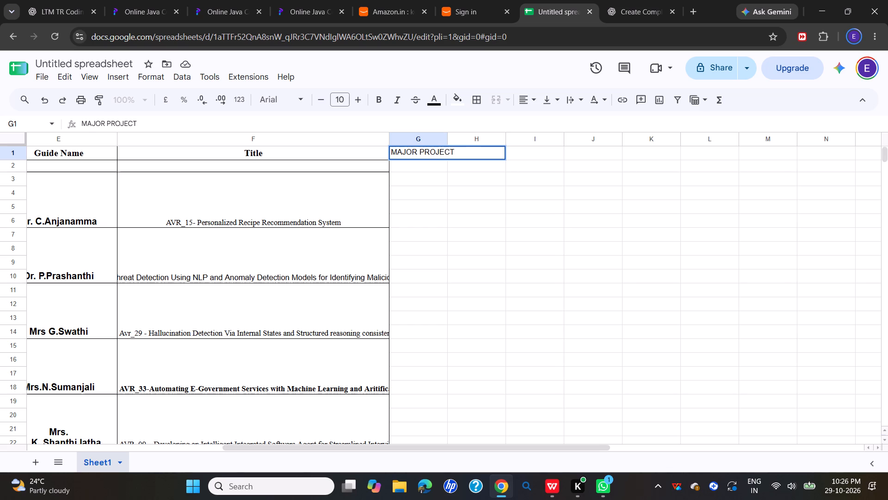
{"action": "key", "text": "space"}
{"action": "type", "text": "E"}
{"action": "key", "text": "x"}
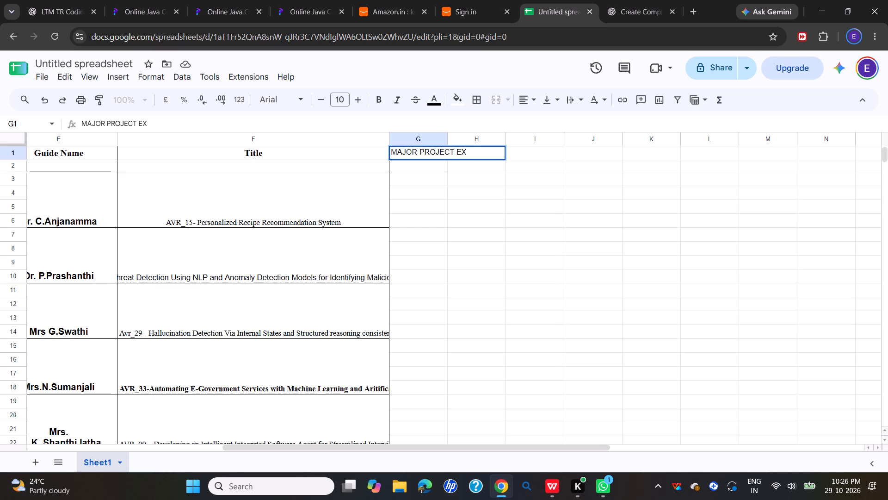
{"action": "type", "text": "ECUTION COMPL"}
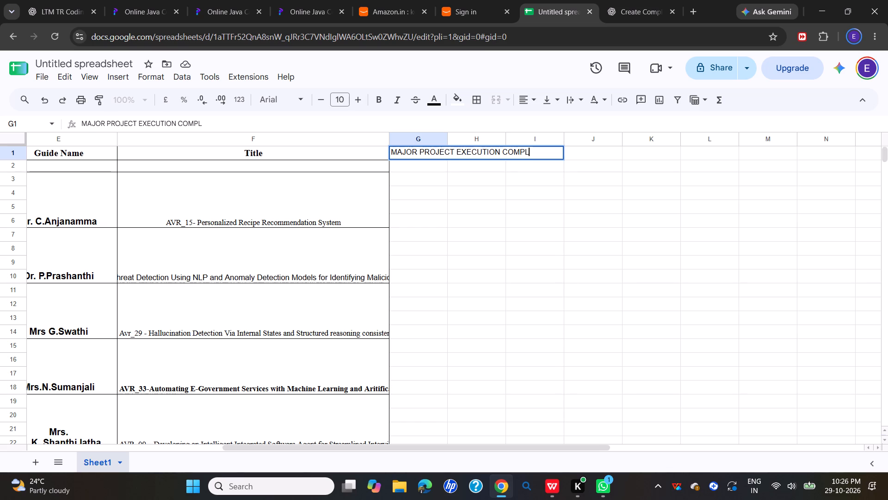
{"action": "type", "text": "ETED"}
Widen column G until the whole MAJOR PROJECT EXECUTION COMPLETED header fits inside it.
{"action": "left_click_drag", "start_coordinate": [447, 138], "coordinate": [533, 134]}
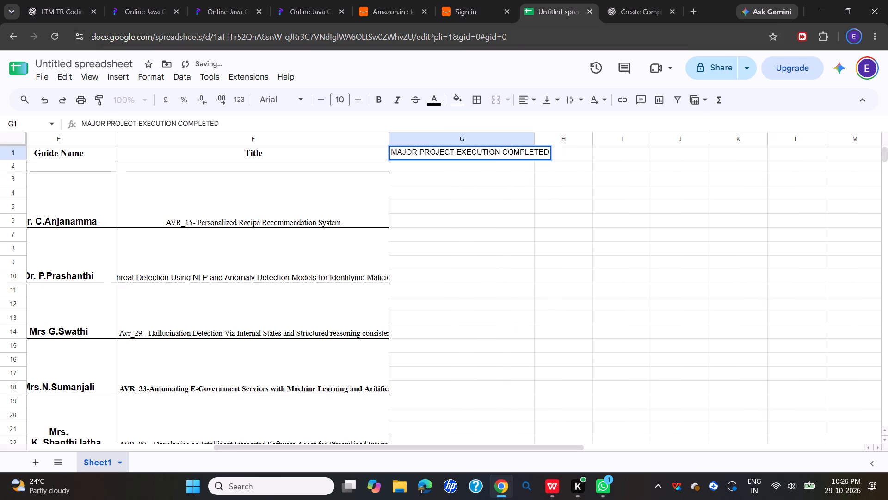
{"action": "left_click_drag", "start_coordinate": [535, 137], "coordinate": [558, 137]}
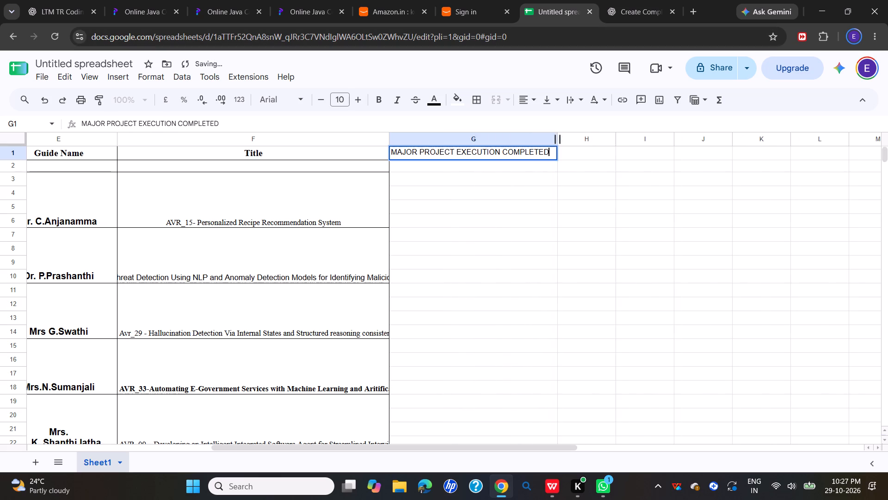
Make the MAJOR PROJECT EXECUTION COMPLETED header text in cell G1 bold.
{"action": "key", "text": "ctrl+a"}
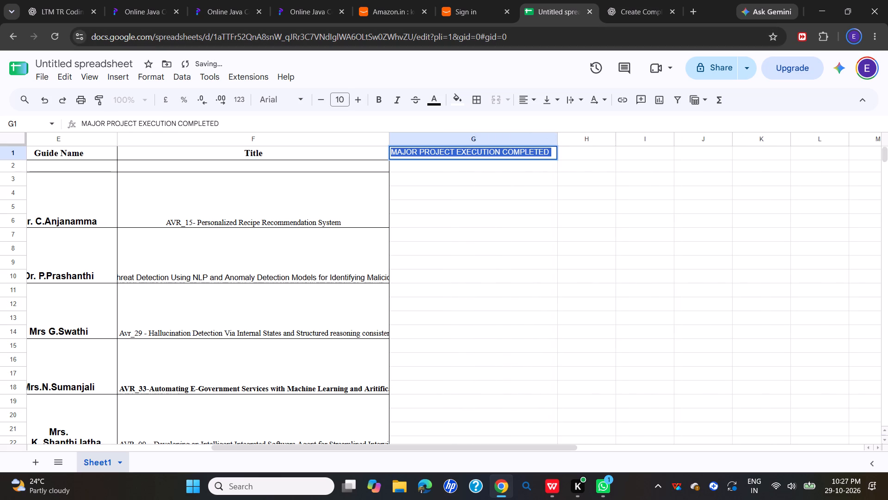
{"action": "left_click", "coordinate": [447, 160]}
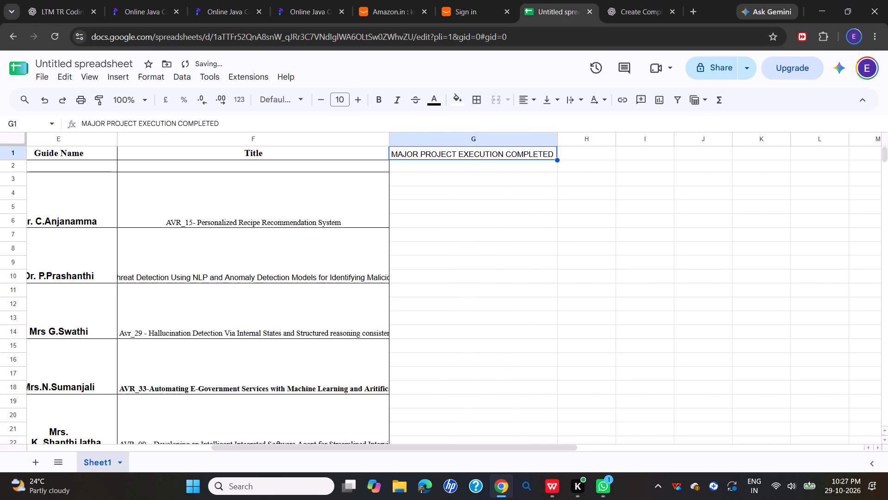
{"action": "left_click", "coordinate": [419, 151]}
{"action": "key", "text": "ctrl+a"}
{"action": "left_click", "coordinate": [417, 153]}
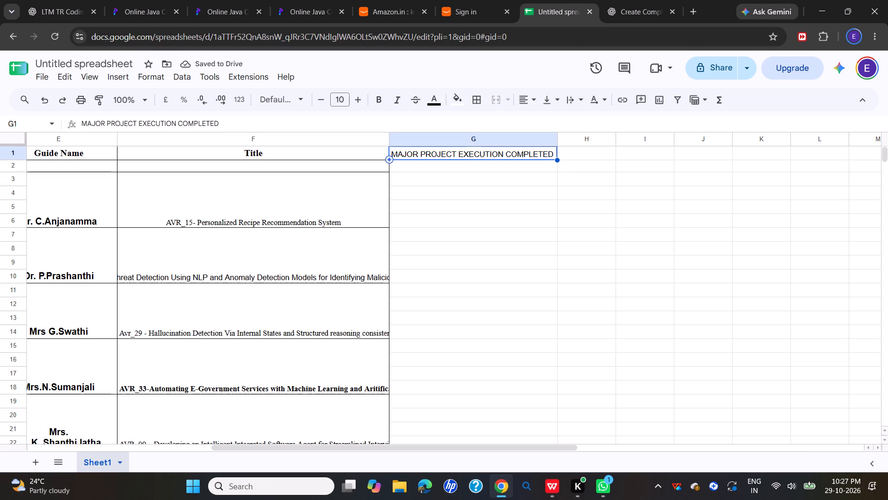
{"action": "triple_click", "coordinate": [460, 150]}
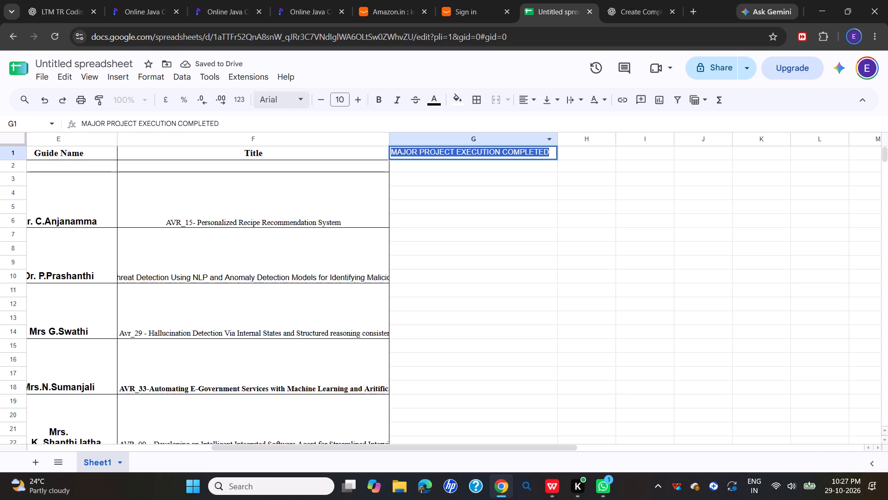
{"action": "left_click", "coordinate": [375, 100]}
{"action": "left_click", "coordinate": [435, 209]}
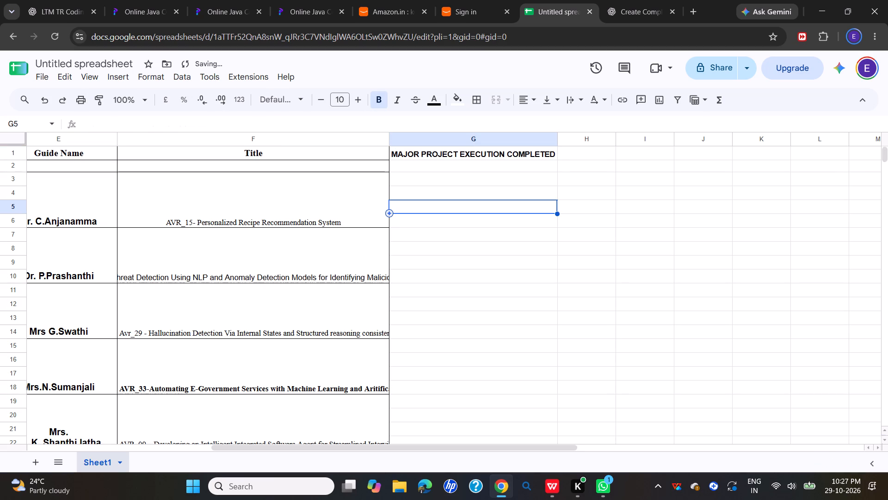
Enter the header WSMA PBL TOPIC in cell H1, beside the MAJOR PROJECT EXECUTION COMPLETED column.
{"action": "double_click", "coordinate": [576, 156]}
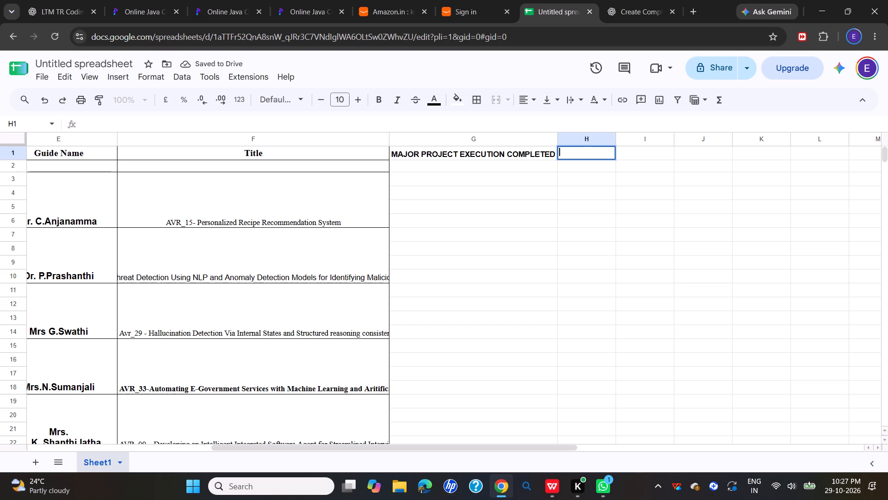
{"action": "type", "text": "wsma"}
{"action": "key", "text": "a"}
{"action": "key", "text": "BackSpace"}
{"action": "key", "text": "BackSpace"}
{"action": "key", "text": "BackSpace"}
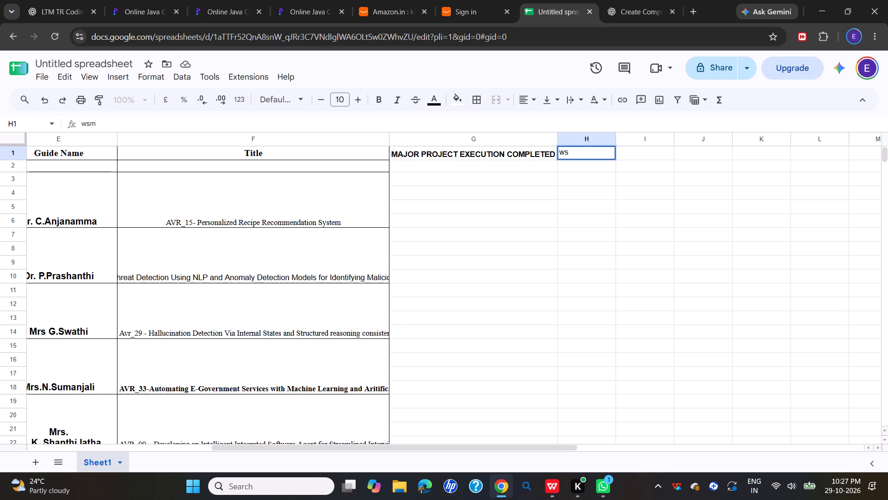
{"action": "key", "text": "BackSpace"}
{"action": "key", "text": "BackSpace"}
{"action": "key", "text": "BackSpace"}
{"action": "type", "text": "WSMA"}
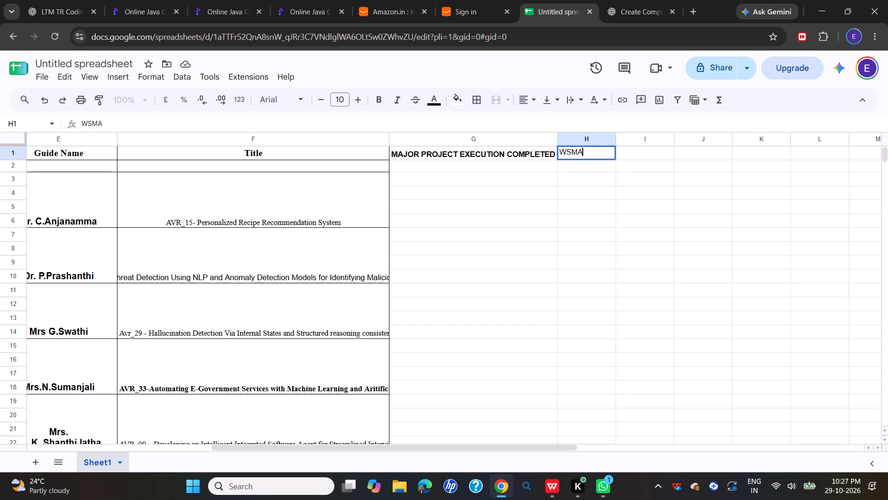
{"action": "key", "text": "space"}
{"action": "key", "text": "p"}
{"action": "type", "text": "BL T"}
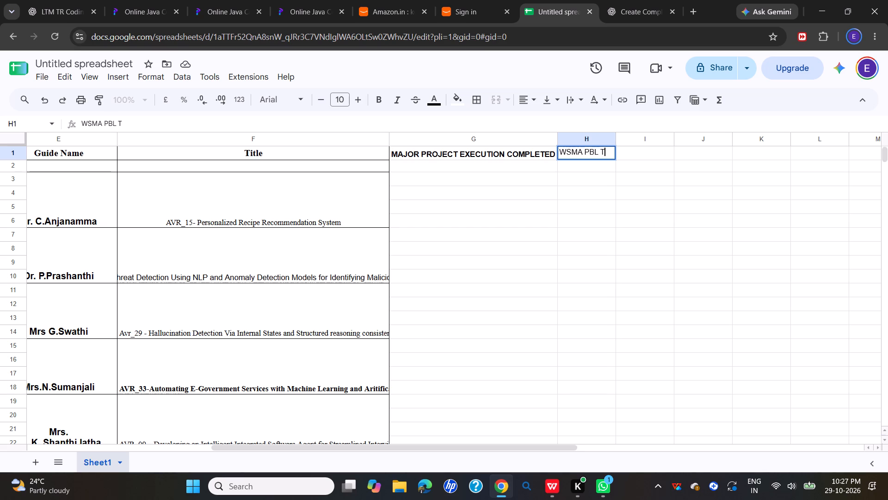
{"action": "type", "text": "OPIC"}
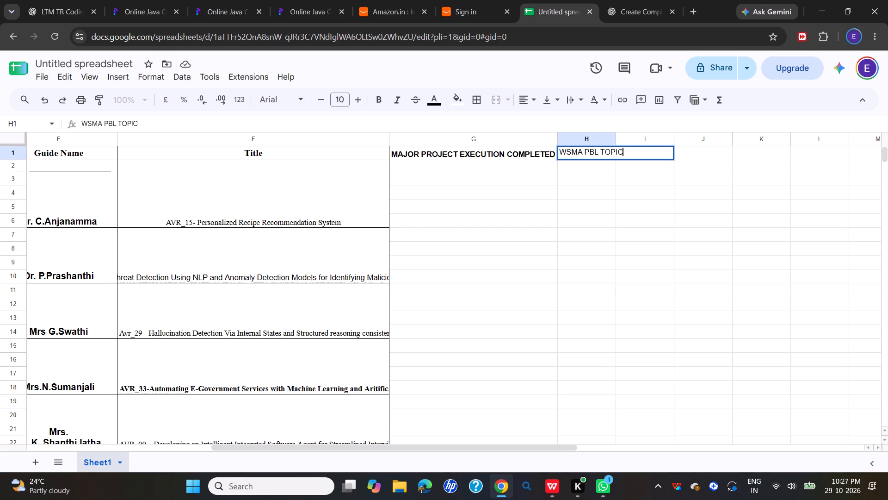
{"action": "key", "text": "Return"}
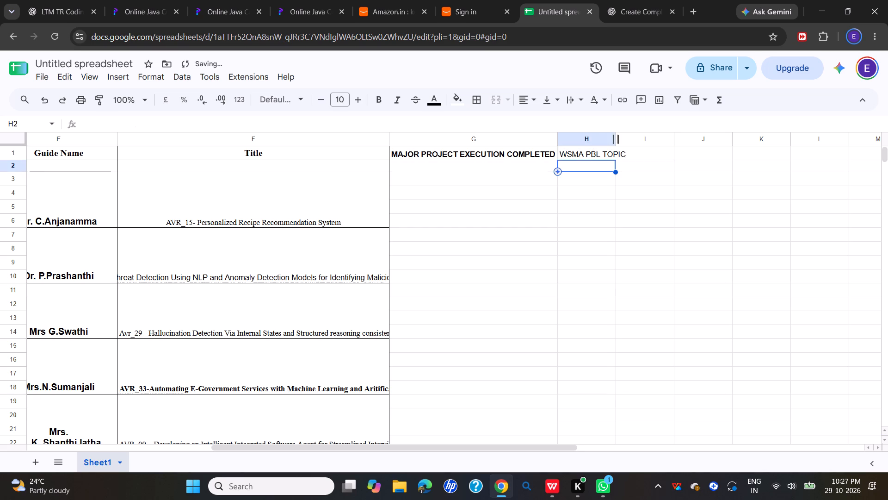
Widen column H to about the width of column G so the WSMA PBL TOPIC header fits inside it.
{"action": "left_click_drag", "start_coordinate": [615, 136], "coordinate": [728, 131]}
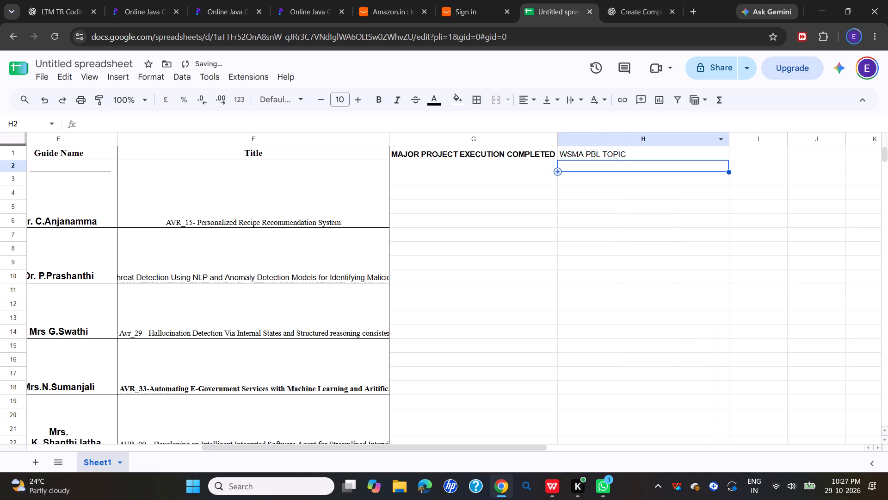
Narrow the Title column F to about the width of column G.
{"action": "left_click_drag", "start_coordinate": [388, 141], "coordinate": [313, 157]}
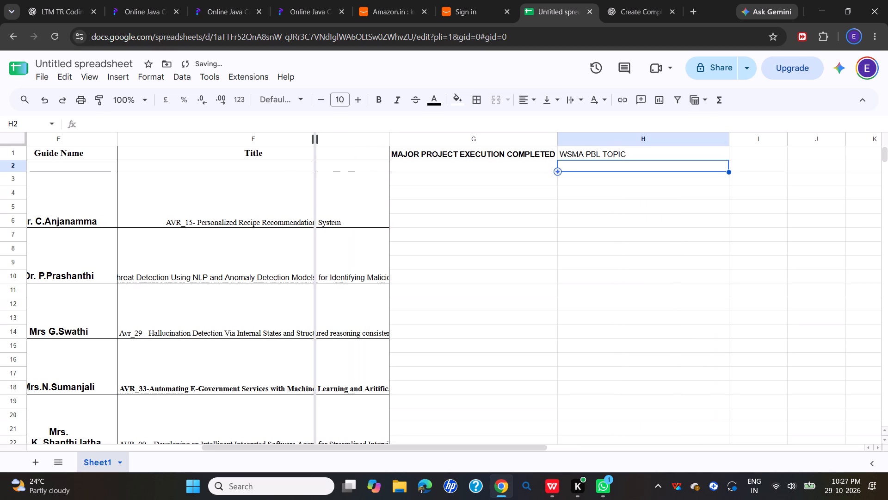
{"action": "left_click_drag", "start_coordinate": [313, 157], "coordinate": [285, 164]}
Examine the Guide Name and Title columns down the team rows for titles that spill out of their cells.
{"action": "scroll", "coordinate": [362, 341], "scroll_direction": "left", "scroll_amount": 1}
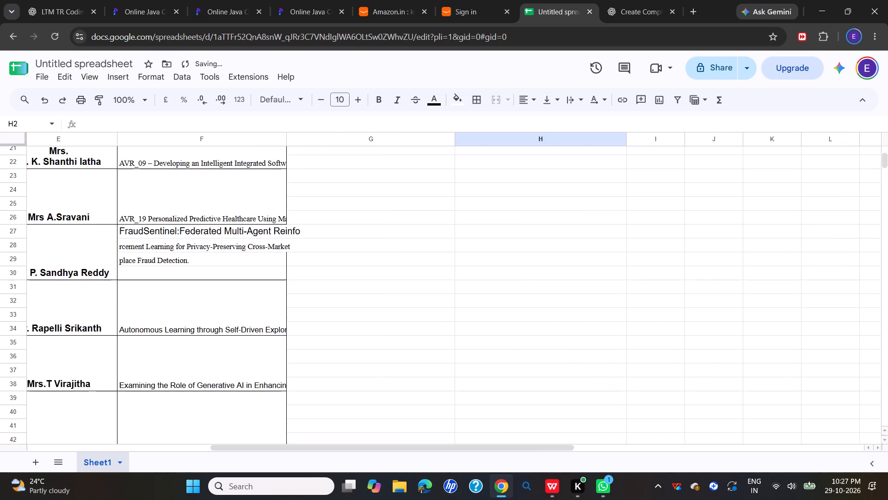
{"action": "scroll", "coordinate": [362, 341], "scroll_direction": "left", "scroll_amount": 1}
{"action": "scroll", "coordinate": [362, 341], "scroll_direction": "up", "scroll_amount": 3}
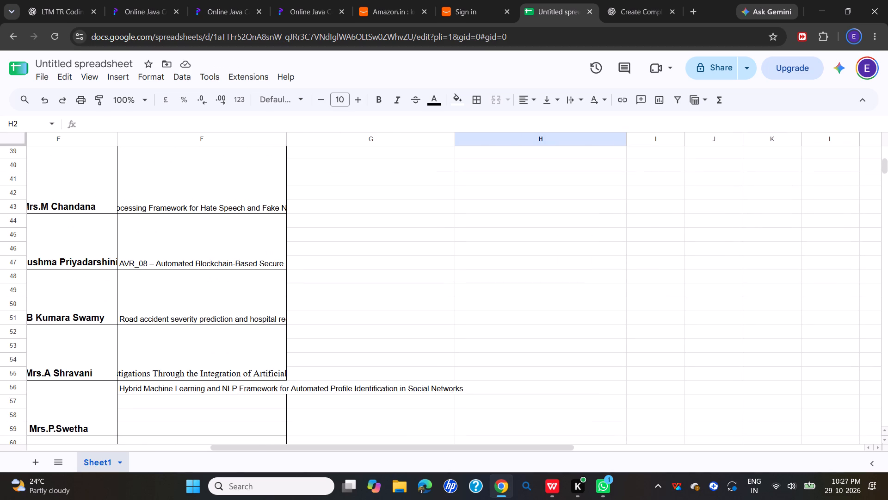
{"action": "scroll", "coordinate": [237, 388], "scroll_direction": "right", "scroll_amount": 3}
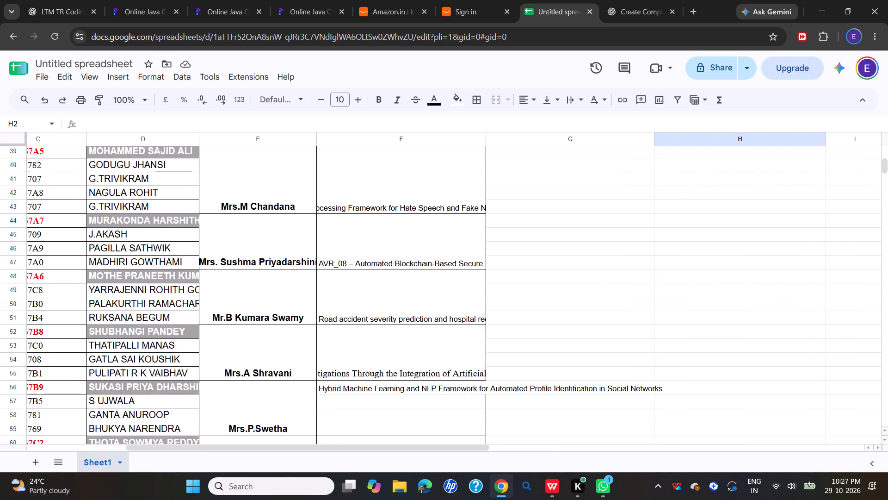
{"action": "scroll", "coordinate": [237, 388], "scroll_direction": "left", "scroll_amount": 2}
{"action": "scroll", "coordinate": [299, 292], "scroll_direction": "up", "scroll_amount": 5}
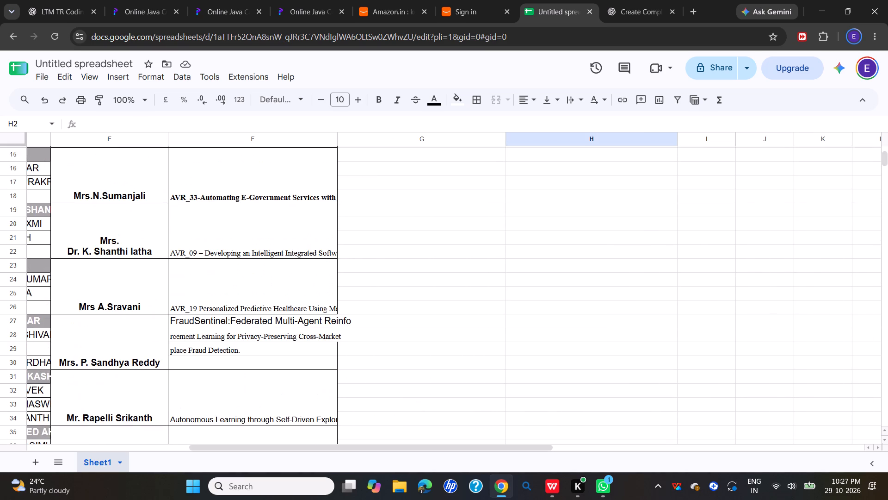
{"action": "scroll", "coordinate": [331, 158], "scroll_direction": "up", "scroll_amount": 4}
{"action": "scroll", "coordinate": [331, 158], "scroll_direction": "down", "scroll_amount": 12}
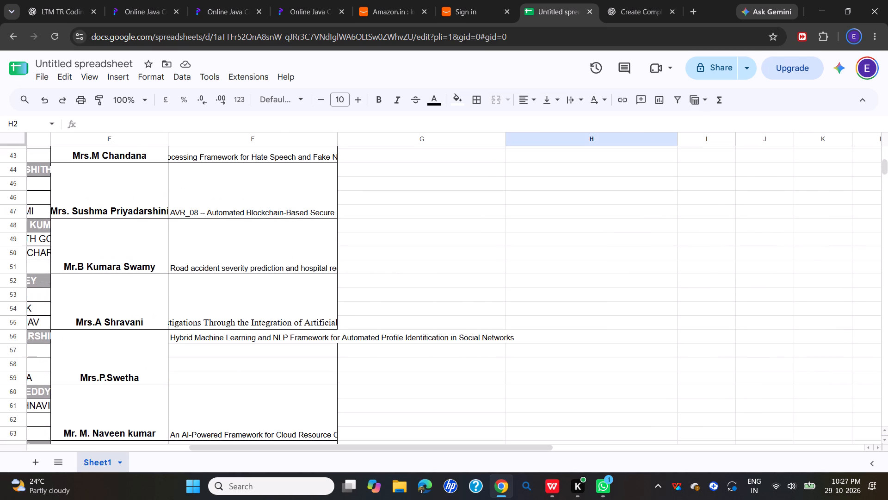
{"action": "scroll", "coordinate": [302, 230], "scroll_direction": "up", "scroll_amount": 16}
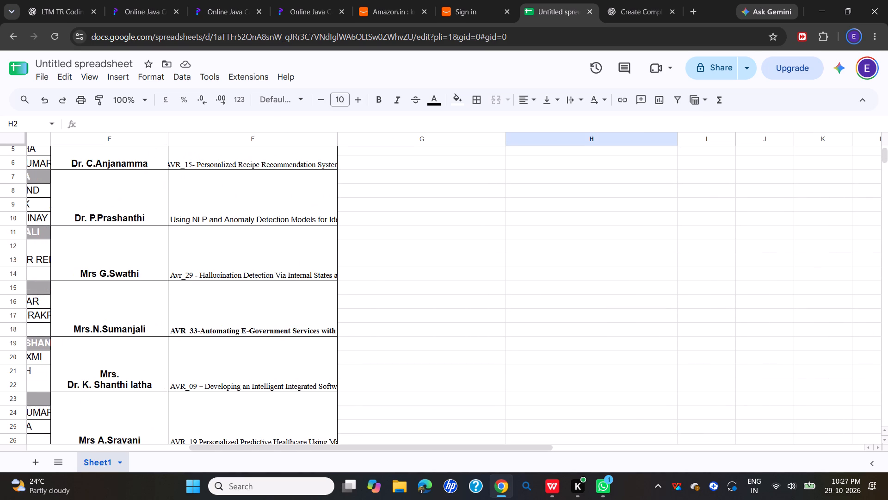
{"action": "scroll", "coordinate": [302, 230], "scroll_direction": "up", "scroll_amount": 6}
{"action": "scroll", "coordinate": [313, 227], "scroll_direction": "down", "scroll_amount": 10}
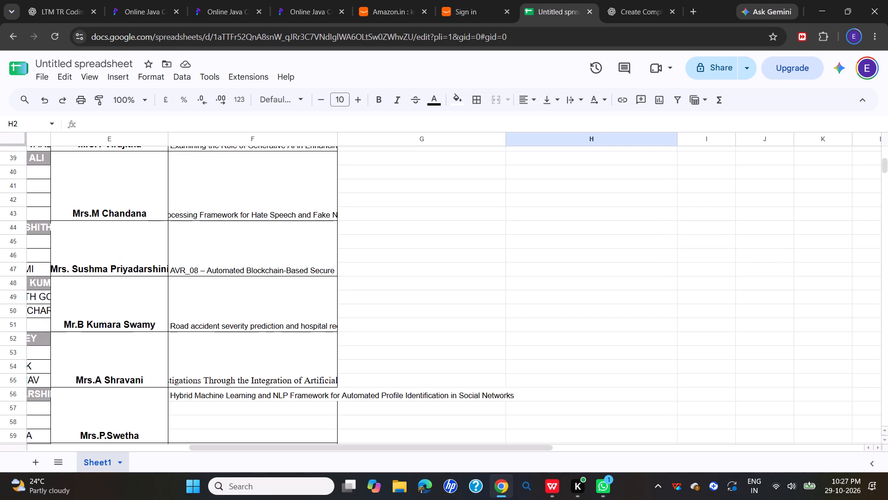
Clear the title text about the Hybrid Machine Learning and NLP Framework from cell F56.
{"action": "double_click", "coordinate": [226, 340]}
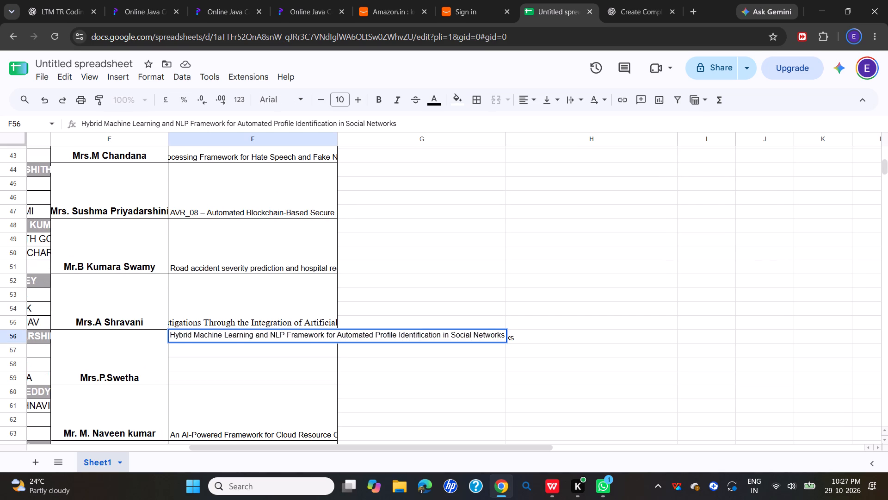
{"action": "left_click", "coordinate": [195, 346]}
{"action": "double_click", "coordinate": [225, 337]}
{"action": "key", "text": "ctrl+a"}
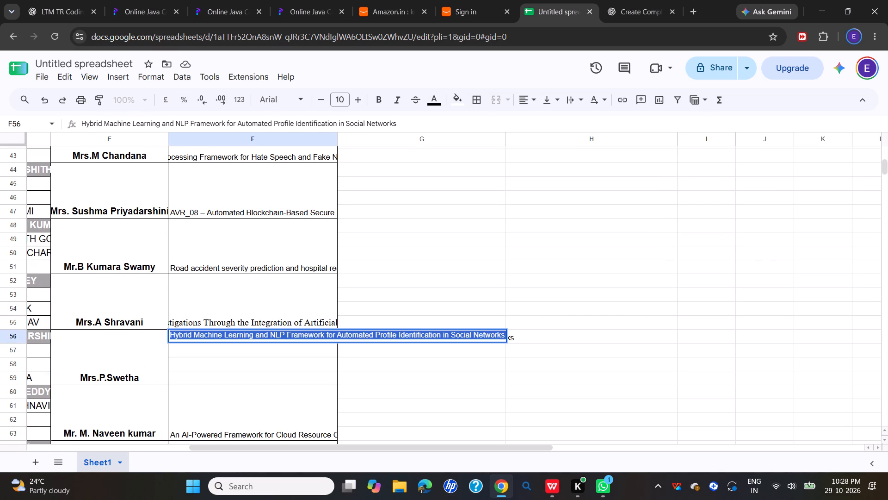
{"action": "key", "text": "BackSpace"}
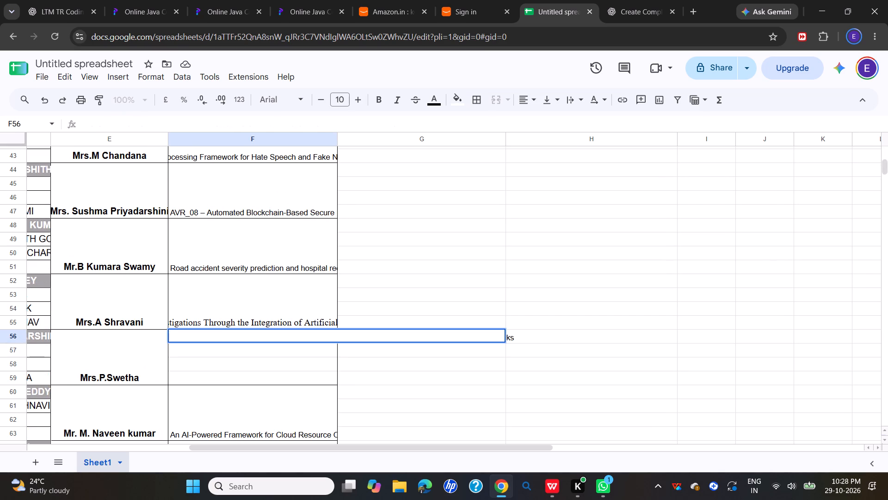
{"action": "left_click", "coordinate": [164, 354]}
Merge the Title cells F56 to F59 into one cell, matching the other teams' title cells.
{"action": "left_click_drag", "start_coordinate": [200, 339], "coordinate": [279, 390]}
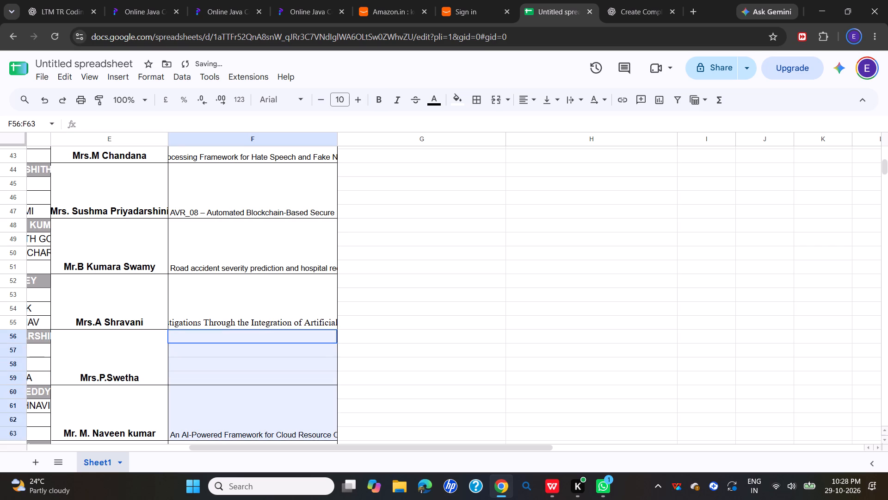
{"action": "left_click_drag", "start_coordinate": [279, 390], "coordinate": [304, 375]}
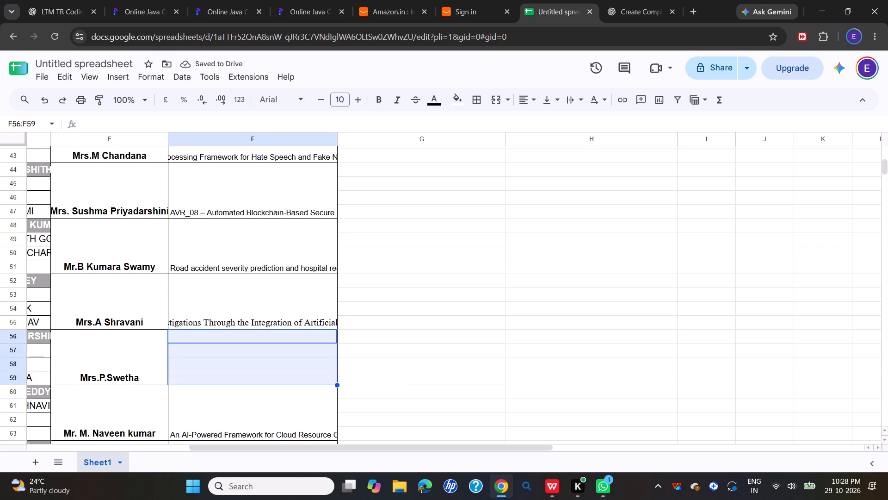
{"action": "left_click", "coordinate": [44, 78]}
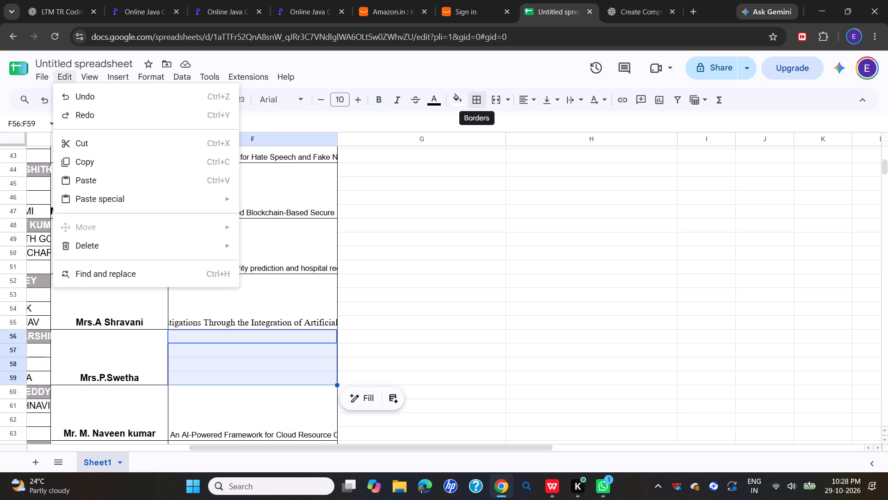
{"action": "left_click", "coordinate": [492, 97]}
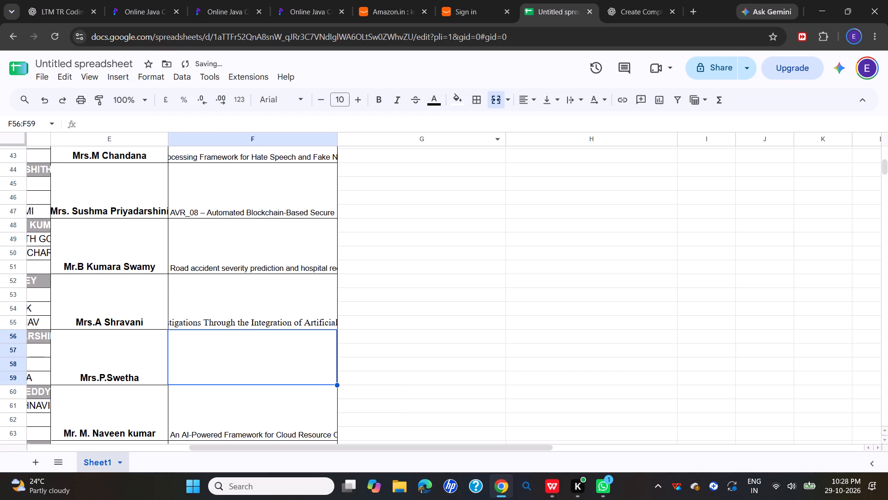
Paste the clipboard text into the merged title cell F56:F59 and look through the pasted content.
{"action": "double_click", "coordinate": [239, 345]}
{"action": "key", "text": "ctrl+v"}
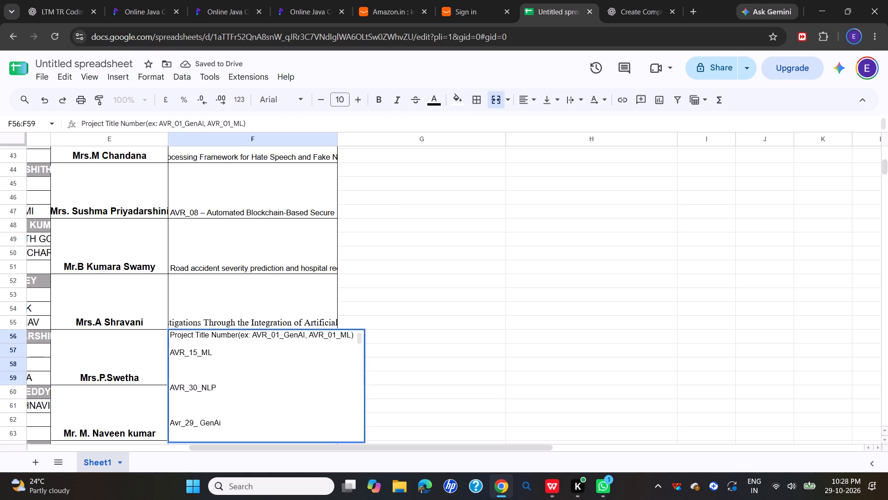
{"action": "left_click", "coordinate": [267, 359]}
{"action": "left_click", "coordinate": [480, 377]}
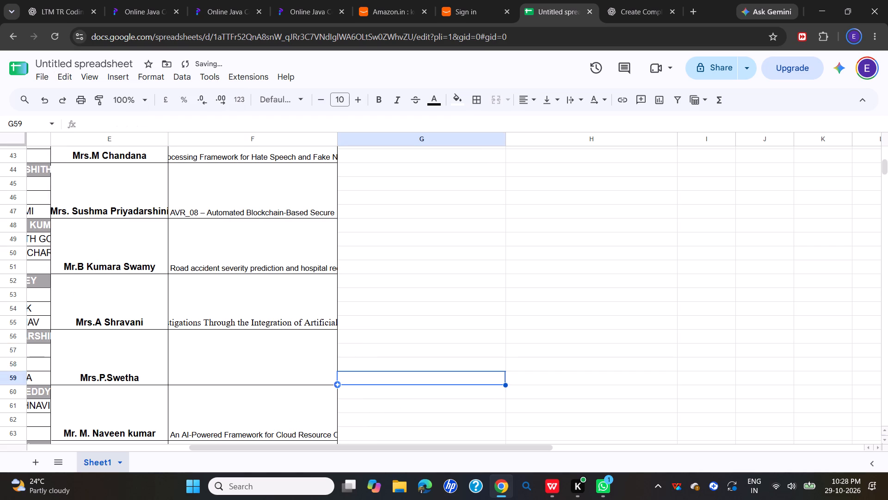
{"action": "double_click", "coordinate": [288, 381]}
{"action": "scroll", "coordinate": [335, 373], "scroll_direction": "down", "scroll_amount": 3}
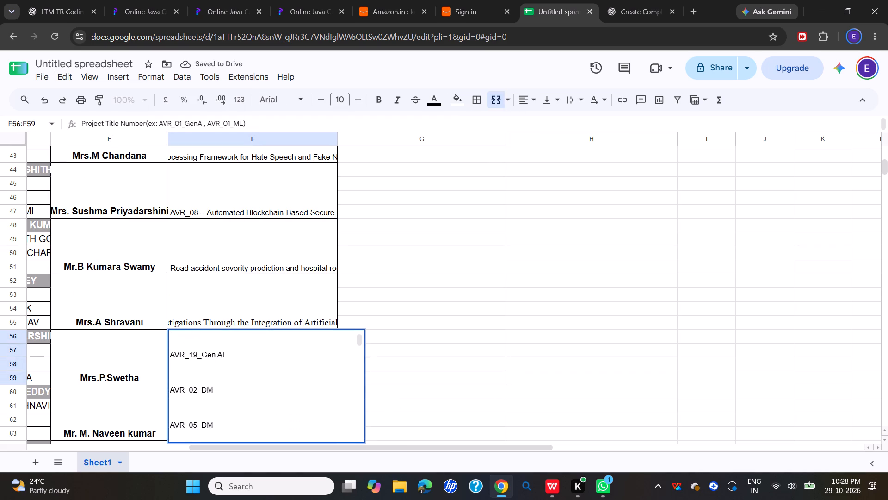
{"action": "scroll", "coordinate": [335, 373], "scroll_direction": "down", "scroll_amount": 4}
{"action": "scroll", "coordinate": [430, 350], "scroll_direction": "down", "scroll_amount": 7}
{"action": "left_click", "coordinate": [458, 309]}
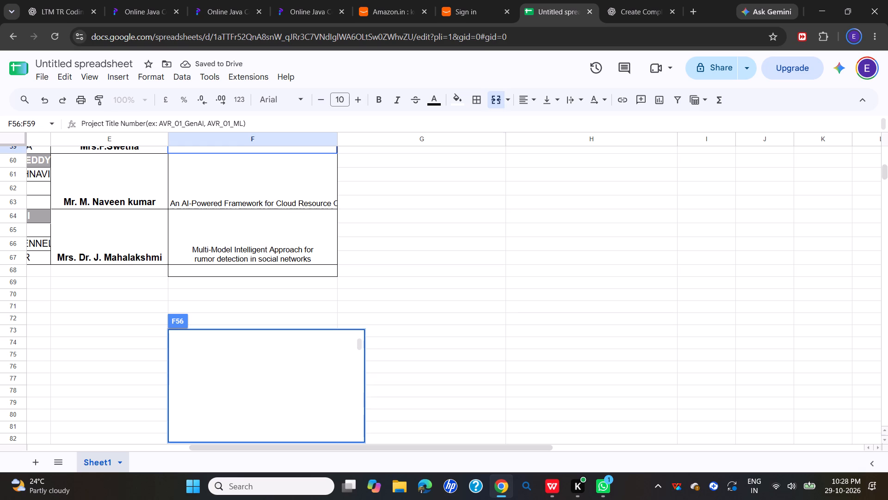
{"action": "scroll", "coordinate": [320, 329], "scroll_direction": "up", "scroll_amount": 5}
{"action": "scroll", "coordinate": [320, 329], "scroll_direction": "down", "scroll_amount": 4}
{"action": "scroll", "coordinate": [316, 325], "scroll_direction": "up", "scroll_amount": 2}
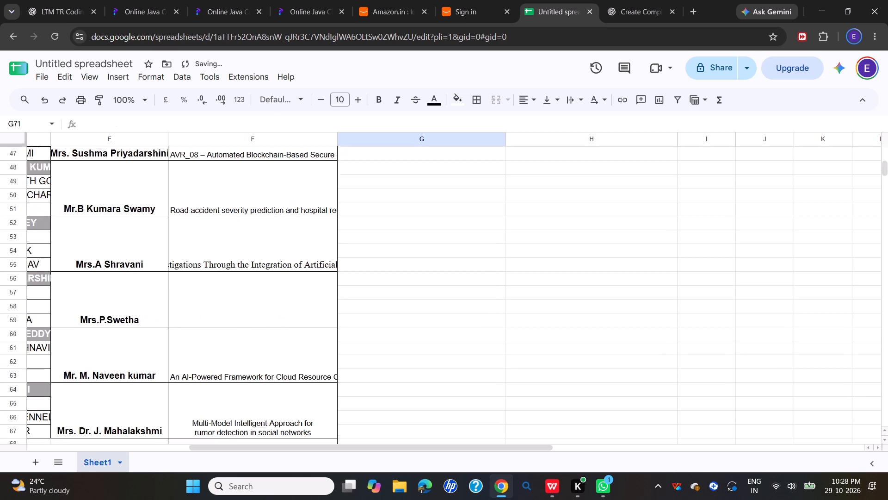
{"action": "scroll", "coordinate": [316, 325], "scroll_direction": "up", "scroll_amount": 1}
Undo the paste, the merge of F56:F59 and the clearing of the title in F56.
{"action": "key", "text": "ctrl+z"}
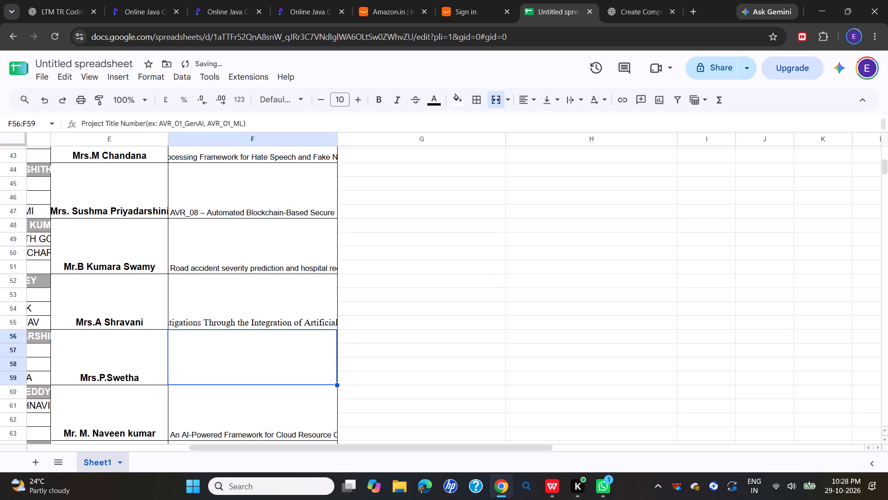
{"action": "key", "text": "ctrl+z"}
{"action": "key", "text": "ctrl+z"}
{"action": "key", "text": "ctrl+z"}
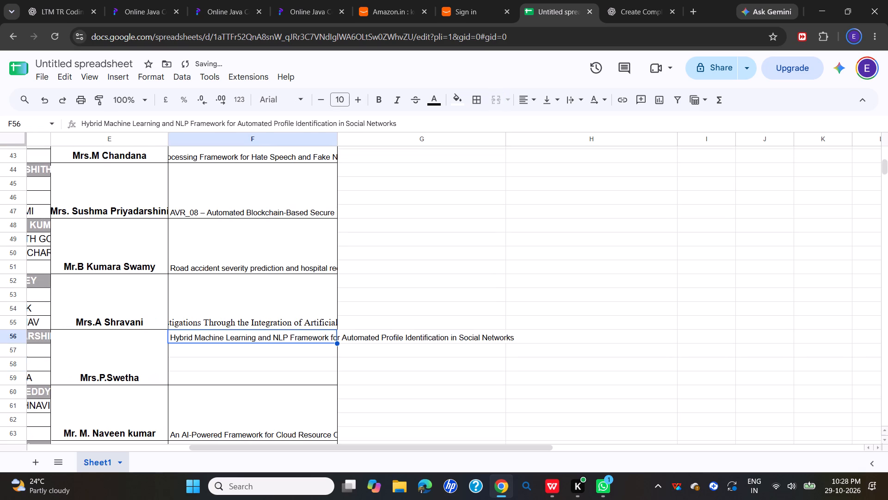
Clear the title text about the Hybrid Machine Learning and NLP Framework from cell F56.
{"action": "left_click", "coordinate": [266, 354]}
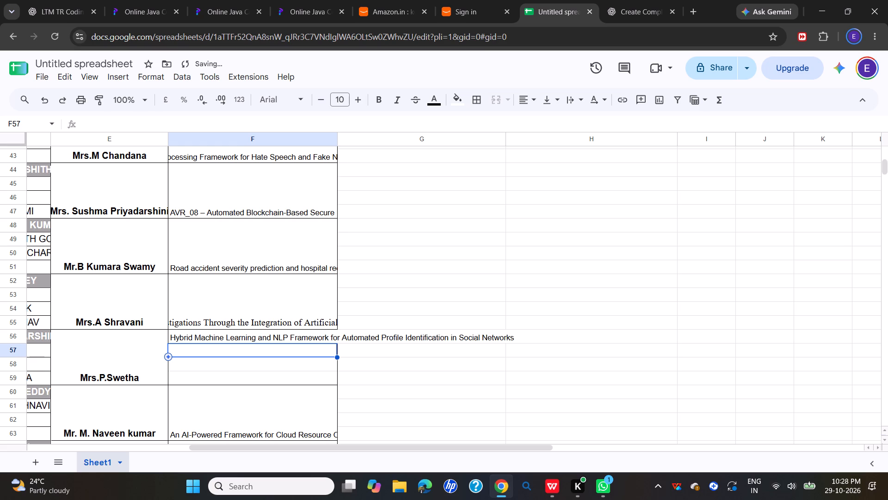
{"action": "double_click", "coordinate": [321, 338]}
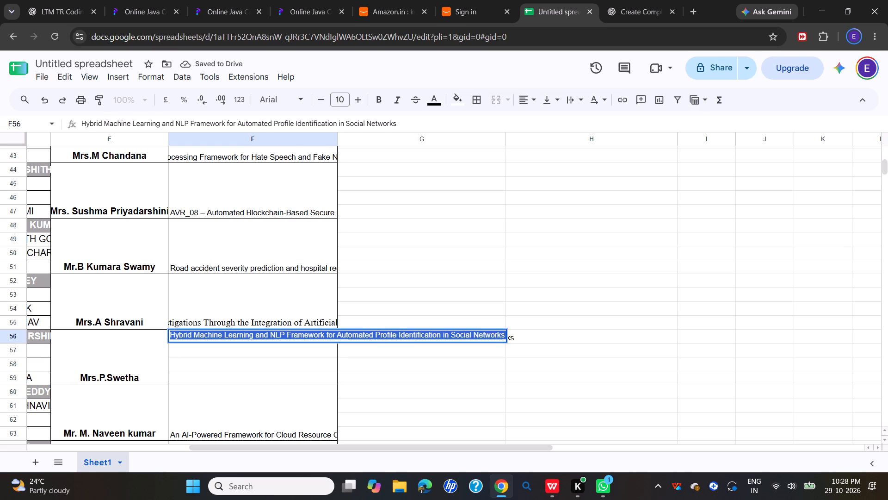
{"action": "key", "text": "ctrl+a"}
{"action": "left_click", "coordinate": [253, 338]}
{"action": "left_click", "coordinate": [252, 341]}
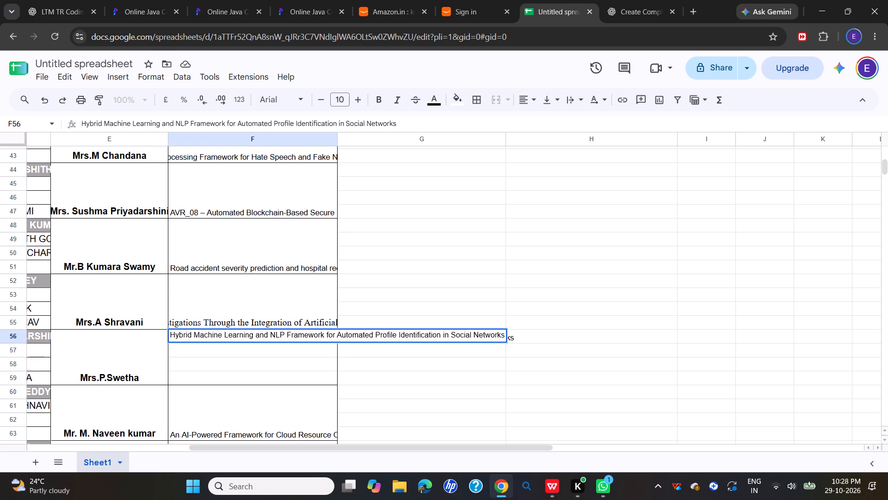
{"action": "key", "text": "BackSpace"}
{"action": "double_click", "coordinate": [372, 332]}
{"action": "key", "text": "ctrl+a"}
{"action": "key", "text": "BackSpace"}
{"action": "left_click", "coordinate": [277, 345]}
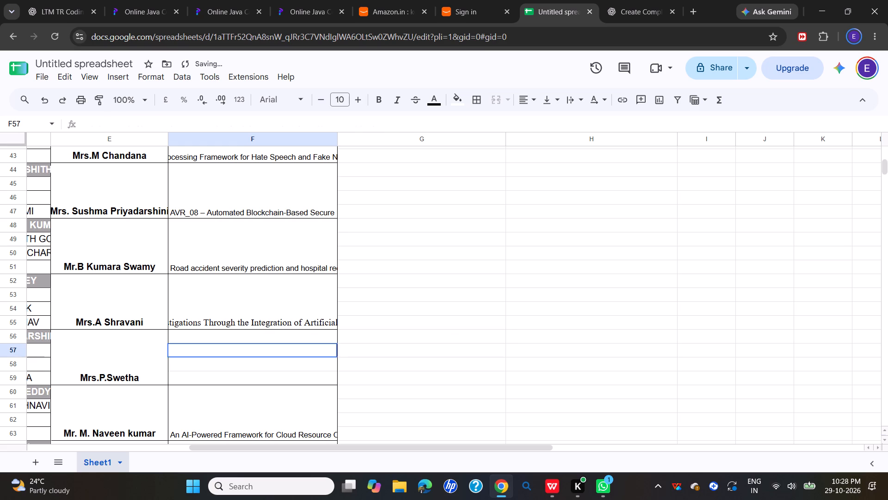
Merge the empty Title cells F56 to F59 into one cell.
{"action": "left_click_drag", "start_coordinate": [244, 335], "coordinate": [254, 373]}
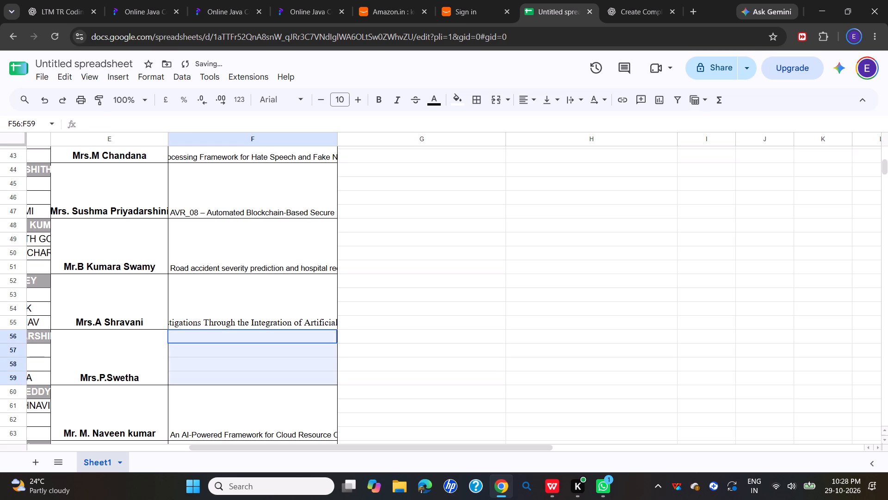
{"action": "left_click_drag", "start_coordinate": [254, 373], "coordinate": [256, 376]}
{"action": "left_click", "coordinate": [496, 104]}
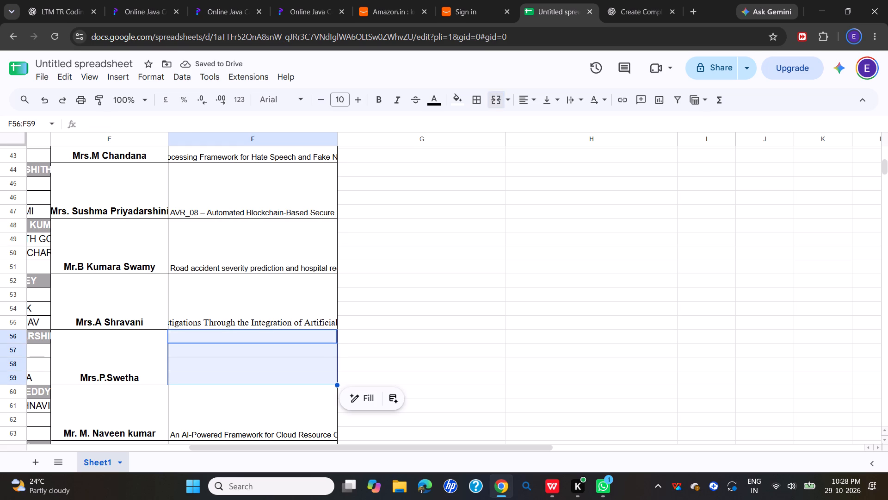
Widen the Title column F to more than double its width so the long project titles fit.
{"action": "left_click_drag", "start_coordinate": [335, 142], "coordinate": [343, 143]}
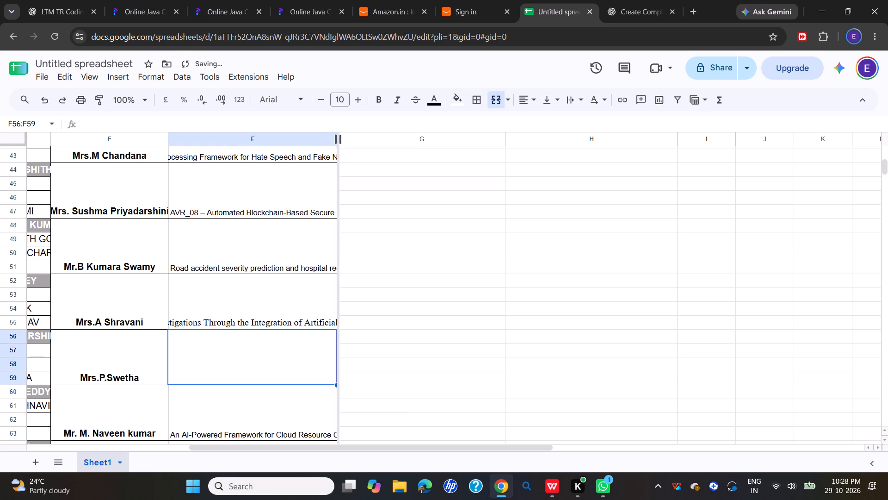
{"action": "left_click_drag", "start_coordinate": [343, 143], "coordinate": [549, 162]}
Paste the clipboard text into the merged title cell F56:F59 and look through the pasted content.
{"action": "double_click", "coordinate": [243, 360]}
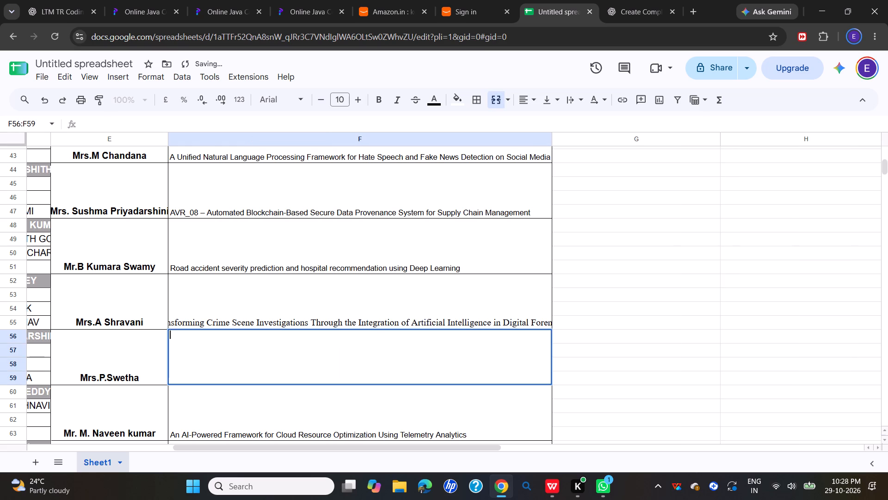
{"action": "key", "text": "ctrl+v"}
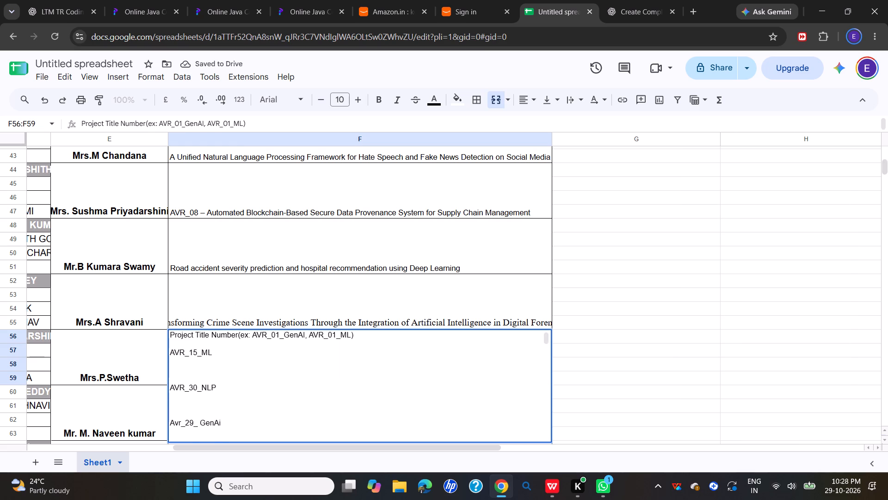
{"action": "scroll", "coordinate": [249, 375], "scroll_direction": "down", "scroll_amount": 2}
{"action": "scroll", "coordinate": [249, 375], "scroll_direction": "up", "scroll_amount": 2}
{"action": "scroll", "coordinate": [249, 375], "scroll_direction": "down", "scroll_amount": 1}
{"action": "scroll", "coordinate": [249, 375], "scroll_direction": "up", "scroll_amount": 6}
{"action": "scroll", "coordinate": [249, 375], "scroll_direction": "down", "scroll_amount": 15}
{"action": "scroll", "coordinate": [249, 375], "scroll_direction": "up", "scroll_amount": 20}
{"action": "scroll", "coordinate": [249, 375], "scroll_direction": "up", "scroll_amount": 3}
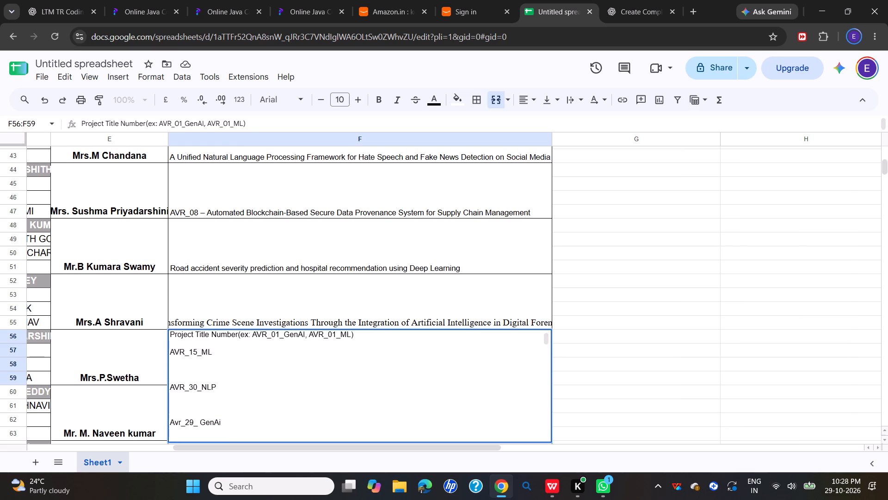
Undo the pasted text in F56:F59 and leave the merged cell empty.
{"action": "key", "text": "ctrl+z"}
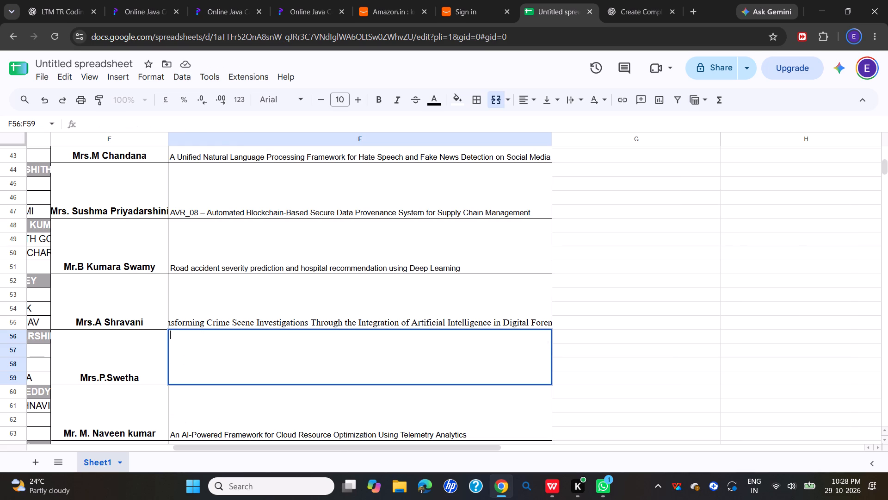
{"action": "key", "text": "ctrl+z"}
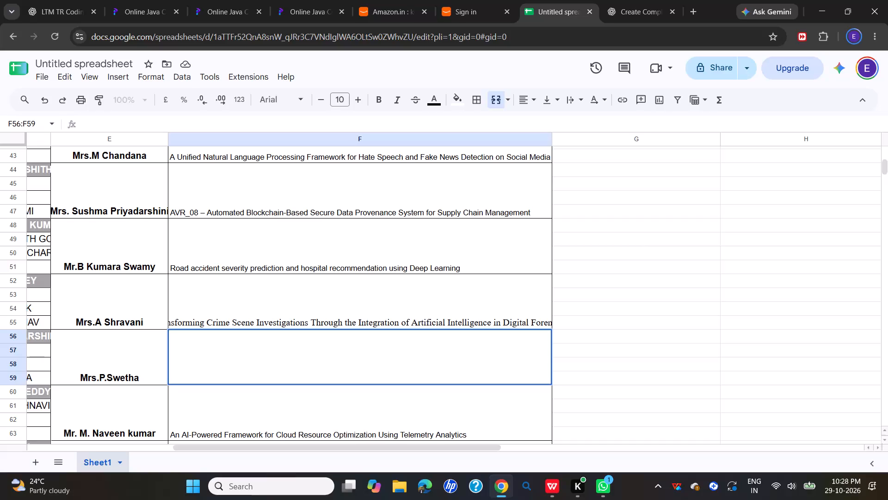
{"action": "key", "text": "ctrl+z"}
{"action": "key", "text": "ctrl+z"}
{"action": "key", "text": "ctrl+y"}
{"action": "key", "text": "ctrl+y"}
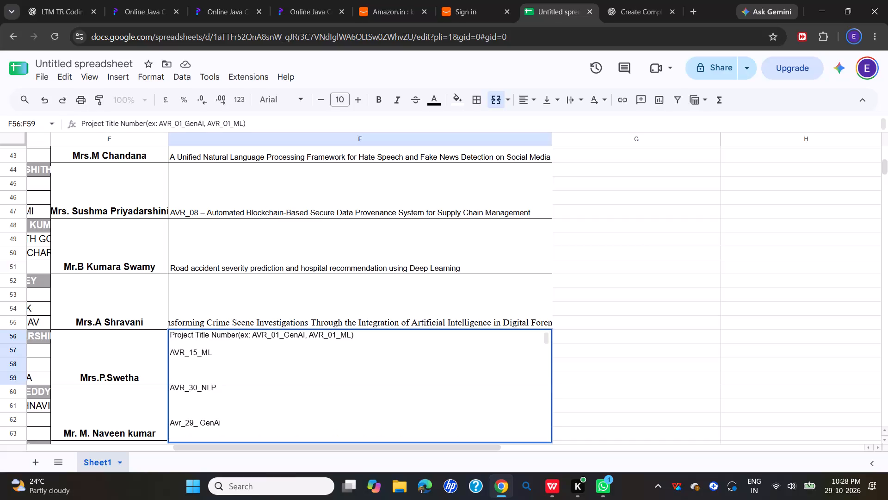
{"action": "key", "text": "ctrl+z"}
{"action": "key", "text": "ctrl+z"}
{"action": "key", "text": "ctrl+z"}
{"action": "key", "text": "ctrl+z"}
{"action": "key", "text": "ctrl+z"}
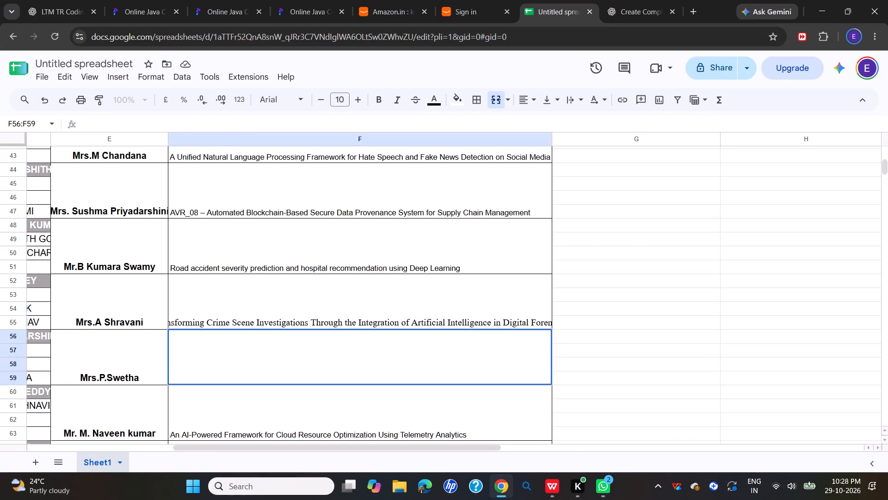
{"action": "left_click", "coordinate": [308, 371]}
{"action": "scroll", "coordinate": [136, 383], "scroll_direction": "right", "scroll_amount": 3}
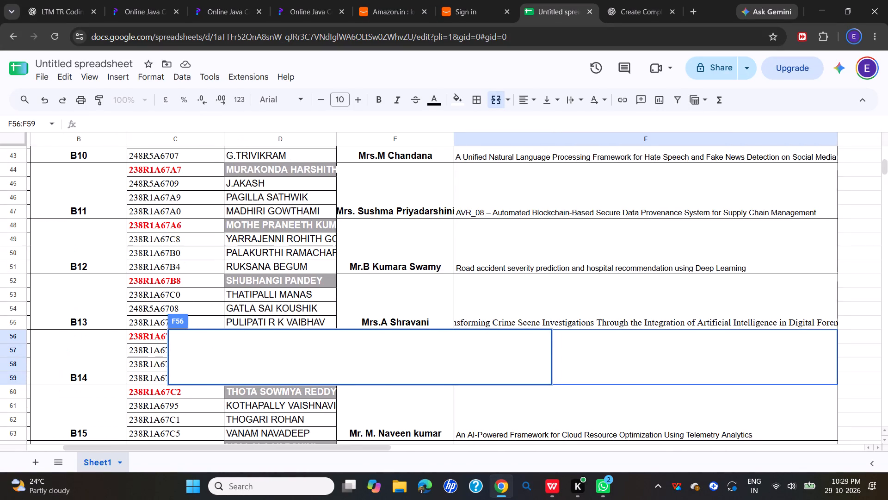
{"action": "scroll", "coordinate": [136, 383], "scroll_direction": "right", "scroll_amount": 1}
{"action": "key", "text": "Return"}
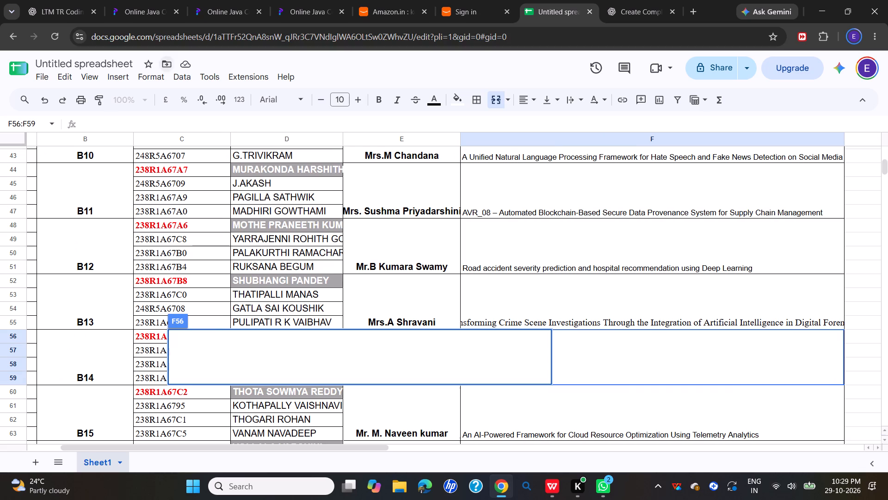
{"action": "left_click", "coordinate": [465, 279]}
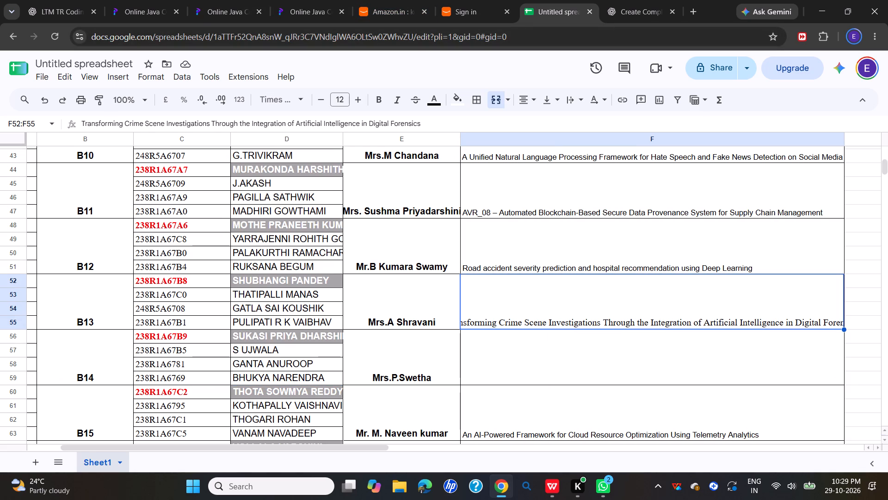
Merge the Title cells F27 to F30 holding the split FraudSentinel title, keeping only the top value.
{"action": "scroll", "coordinate": [470, 342], "scroll_direction": "left", "scroll_amount": 2}
{"action": "scroll", "coordinate": [470, 342], "scroll_direction": "down", "scroll_amount": 2}
{"action": "scroll", "coordinate": [470, 342], "scroll_direction": "up", "scroll_amount": 2}
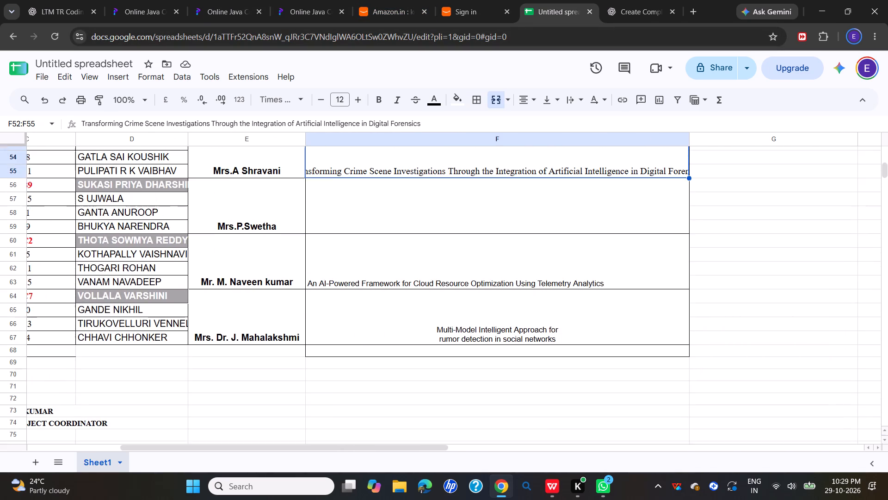
{"action": "scroll", "coordinate": [470, 342], "scroll_direction": "up", "scroll_amount": 7}
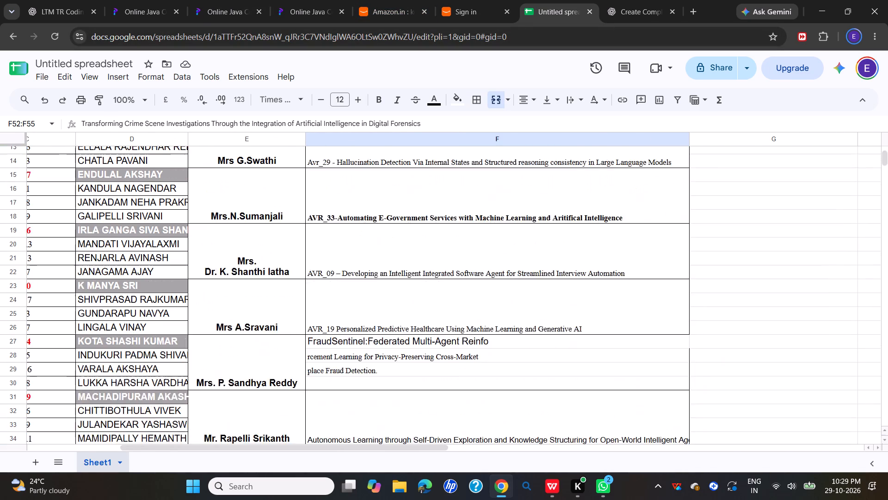
{"action": "scroll", "coordinate": [470, 342], "scroll_direction": "up", "scroll_amount": 2}
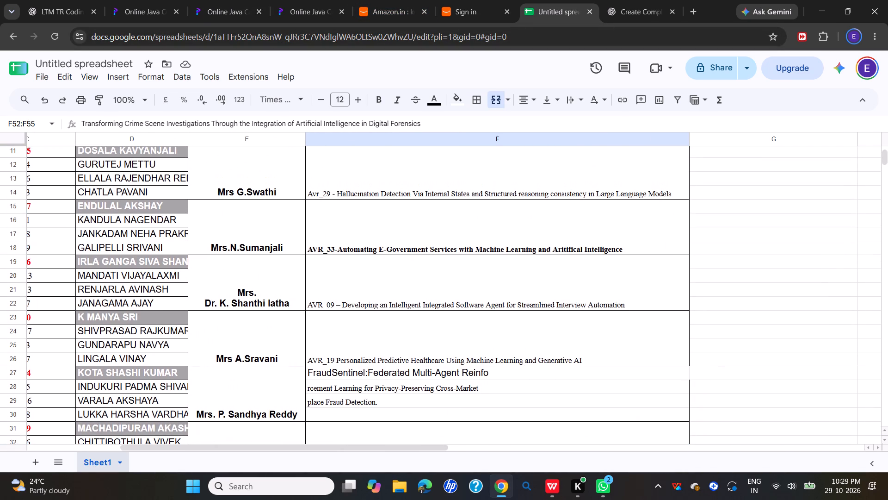
{"action": "left_click_drag", "start_coordinate": [497, 375], "coordinate": [517, 413]}
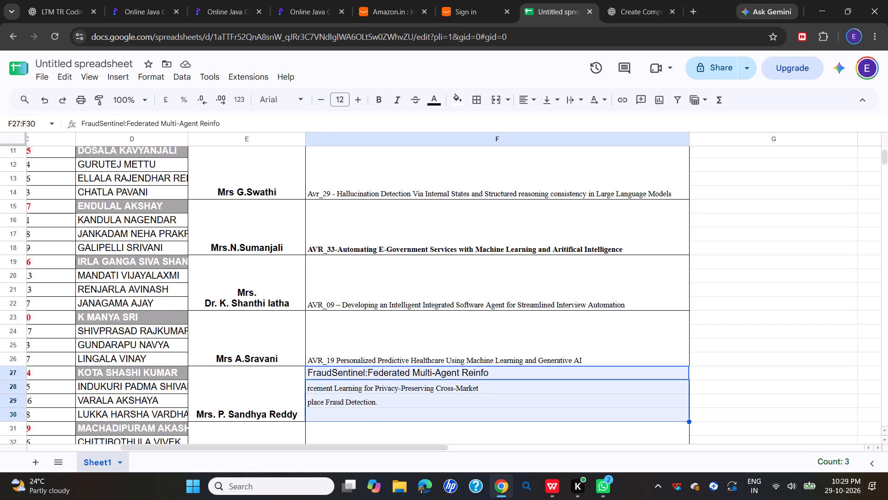
{"action": "left_click", "coordinate": [499, 106]}
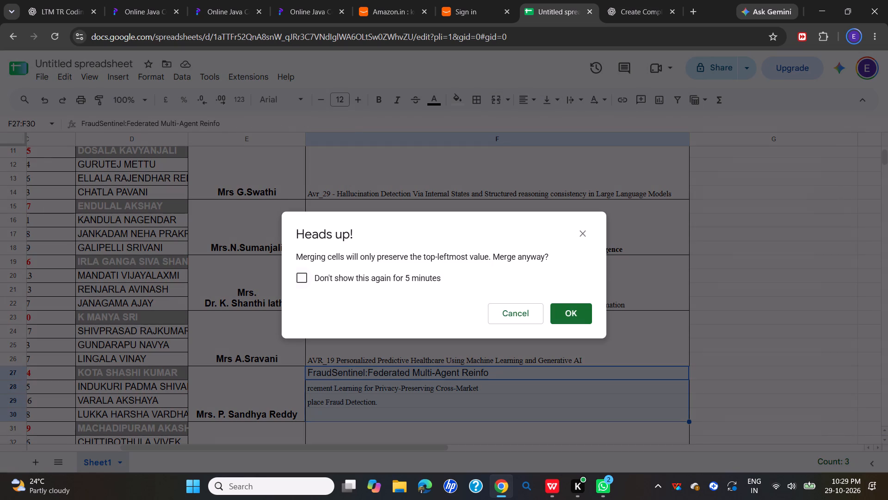
{"action": "left_click", "coordinate": [562, 312]}
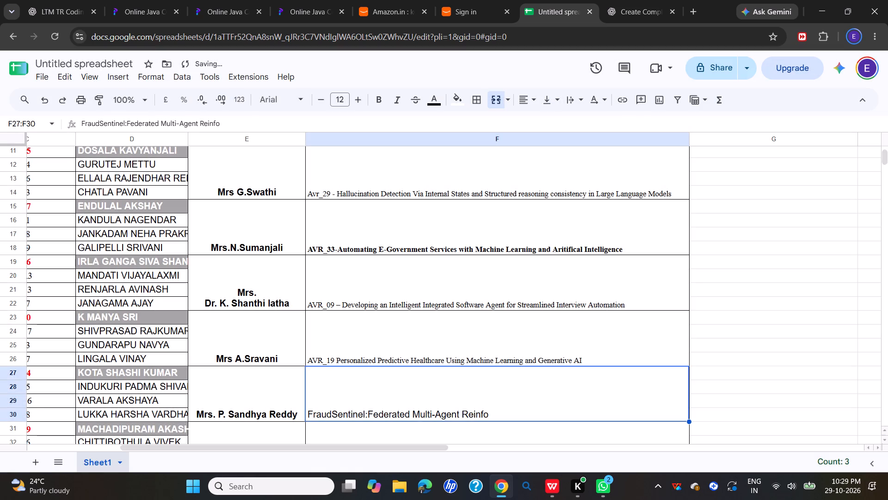
Make the WSMA PBL TOPIC header in cell H1 bold.
{"action": "scroll", "coordinate": [562, 349], "scroll_direction": "down", "scroll_amount": 6}
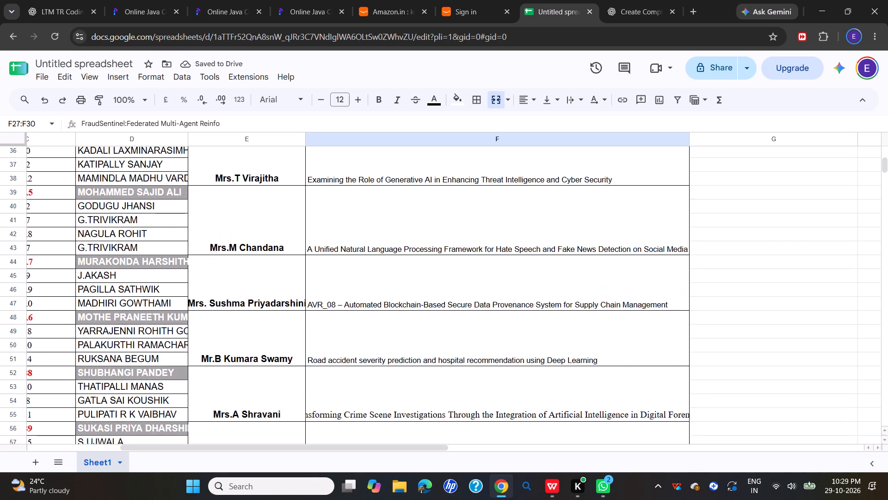
{"action": "scroll", "coordinate": [592, 330], "scroll_direction": "down", "scroll_amount": 4}
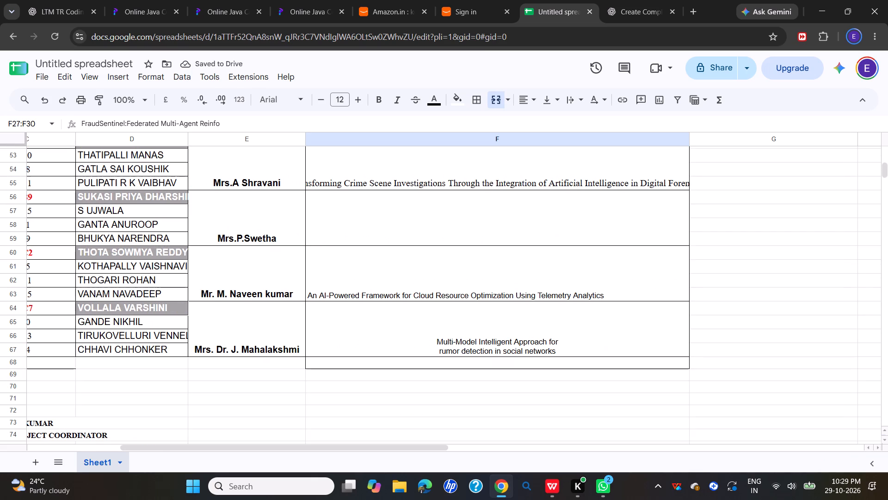
{"action": "scroll", "coordinate": [481, 292], "scroll_direction": "up", "scroll_amount": 17}
{"action": "scroll", "coordinate": [499, 287], "scroll_direction": "up", "scroll_amount": 6}
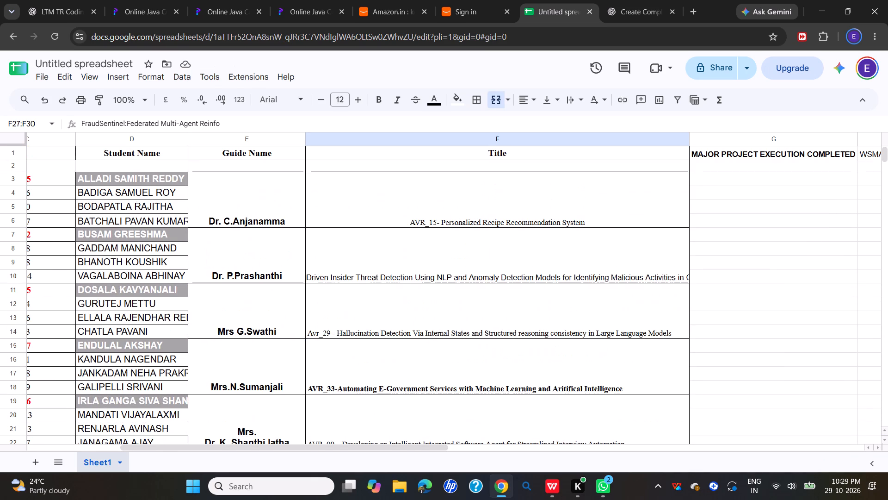
{"action": "scroll", "coordinate": [499, 285], "scroll_direction": "left", "scroll_amount": 4}
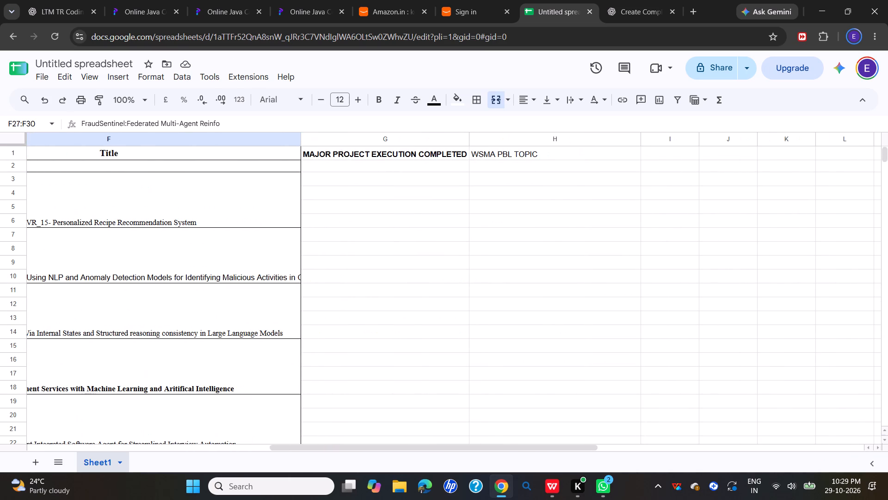
{"action": "double_click", "coordinate": [561, 156]}
{"action": "key", "text": "ctrl+a"}
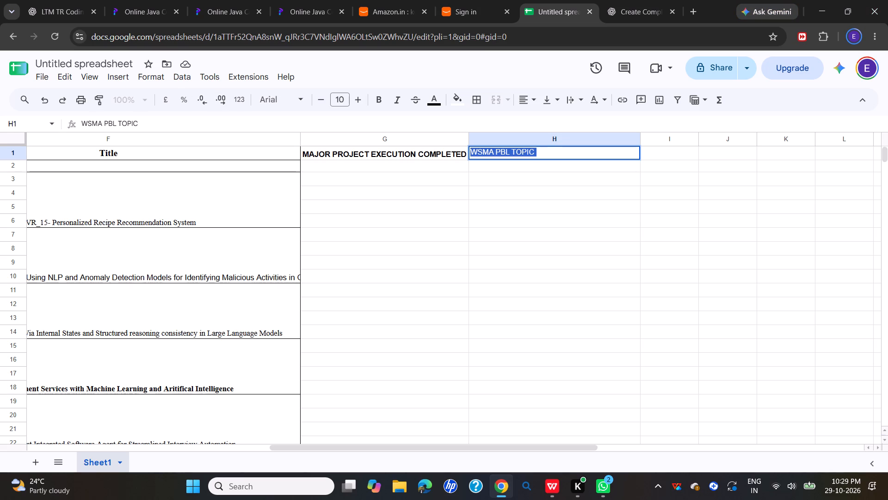
{"action": "left_click", "coordinate": [376, 99]}
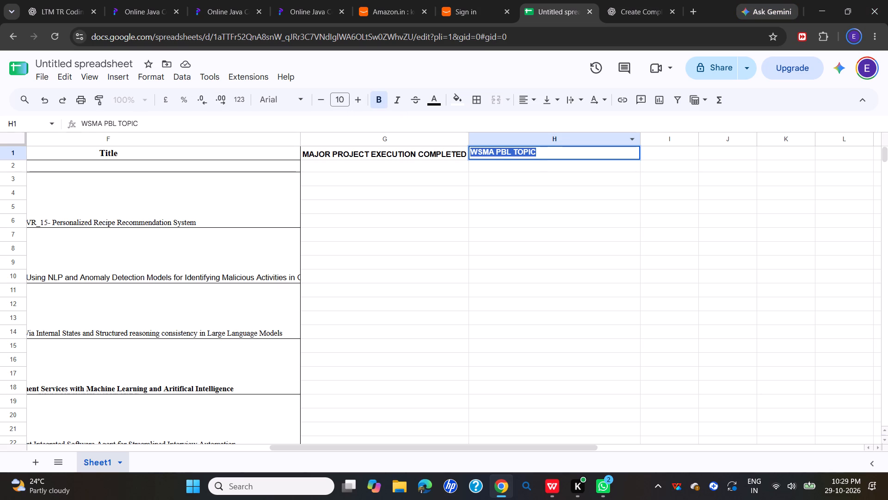
{"action": "left_click", "coordinate": [563, 170]}
Widen the WSMA PBL TOPIC column H by roughly half its width.
{"action": "left_click_drag", "start_coordinate": [641, 139], "coordinate": [726, 121]}
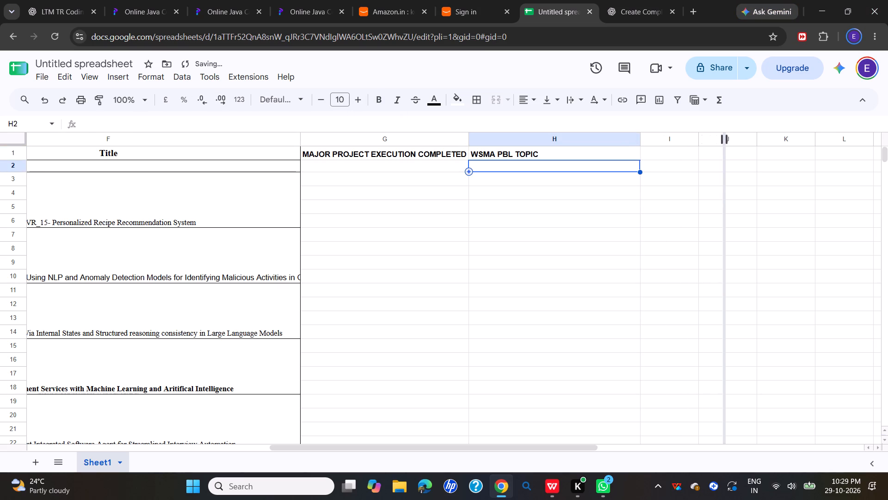
{"action": "left_click_drag", "start_coordinate": [726, 121], "coordinate": [738, 118]}
{"action": "left_click", "coordinate": [391, 208]}
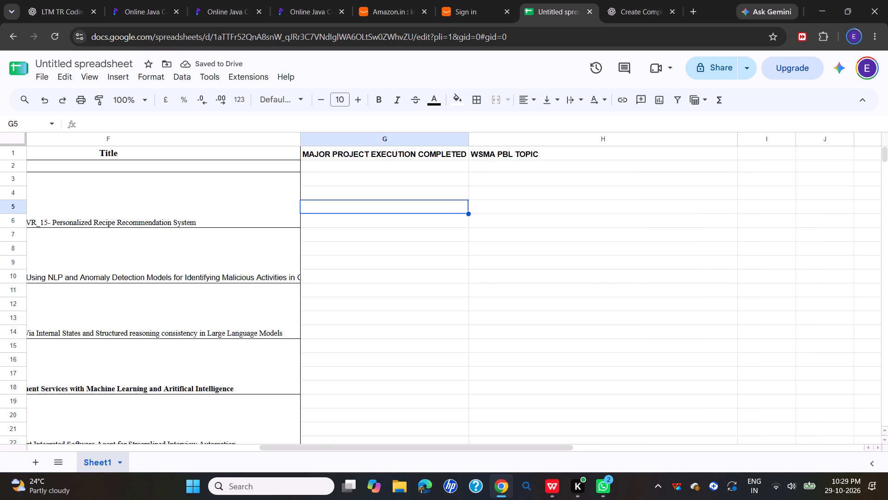
Delete the empty row 2 beneath the table's header row.
{"action": "scroll", "coordinate": [128, 183], "scroll_direction": "right", "scroll_amount": 7}
{"action": "left_click_drag", "start_coordinate": [37, 164], "coordinate": [143, 177]}
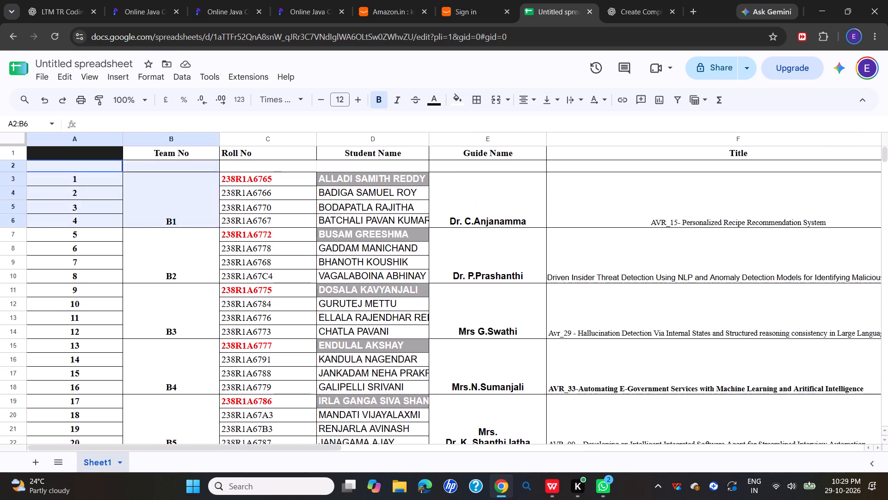
{"action": "left_click_drag", "start_coordinate": [143, 177], "coordinate": [887, 142]}
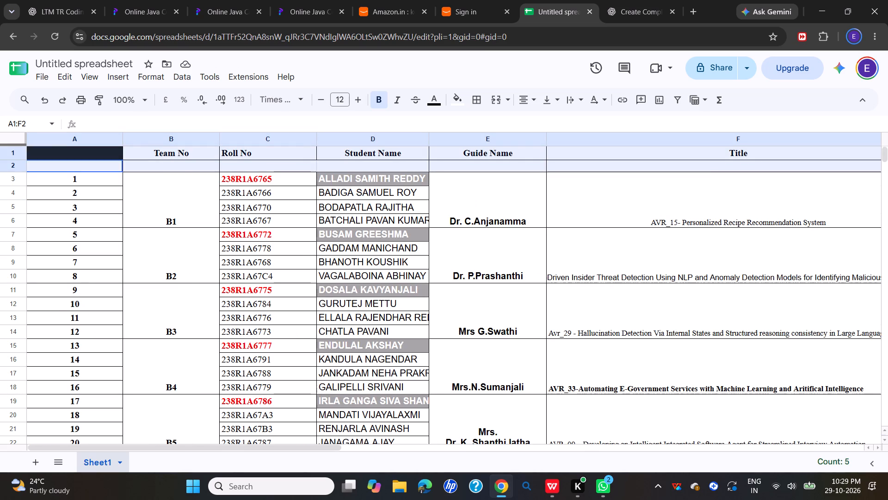
{"action": "left_click_drag", "start_coordinate": [887, 142], "coordinate": [855, 166]}
{"action": "scroll", "coordinate": [887, 142], "scroll_direction": "left", "scroll_amount": 4}
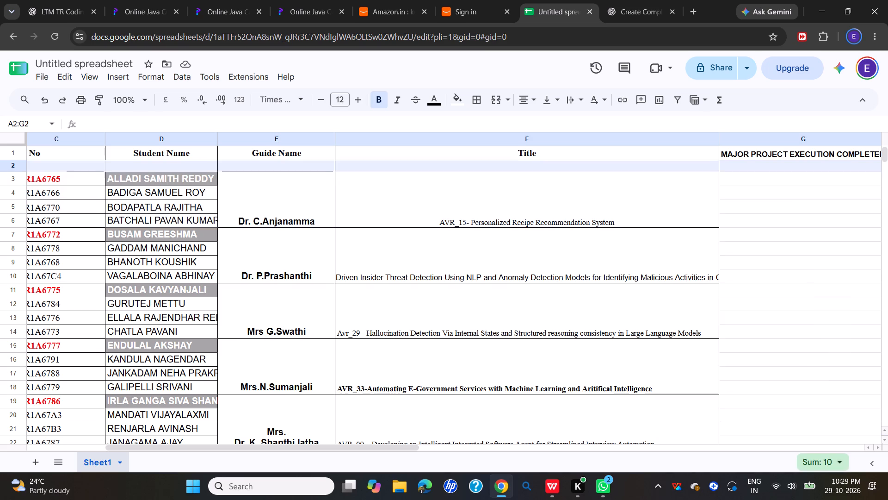
{"action": "left_click_drag", "start_coordinate": [855, 166], "coordinate": [672, 173]}
{"action": "scroll", "coordinate": [856, 165], "scroll_direction": "left", "scroll_amount": 3}
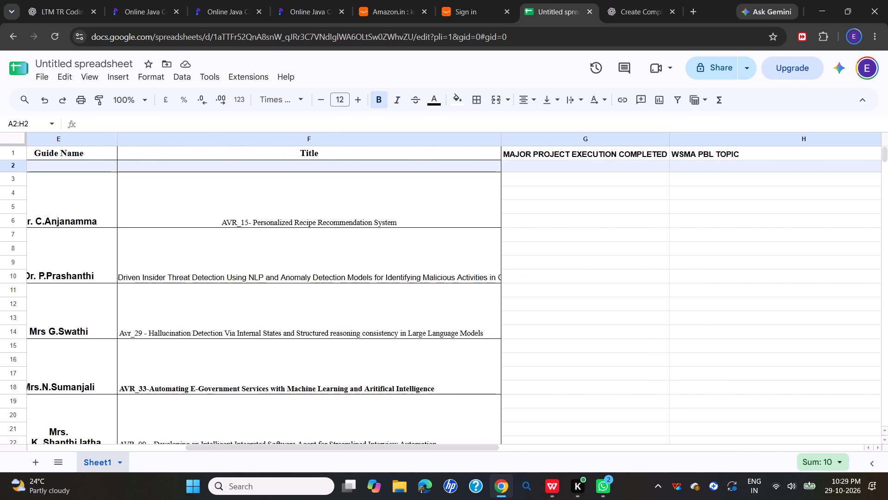
{"action": "left_click_drag", "start_coordinate": [672, 173], "coordinate": [667, 170]}
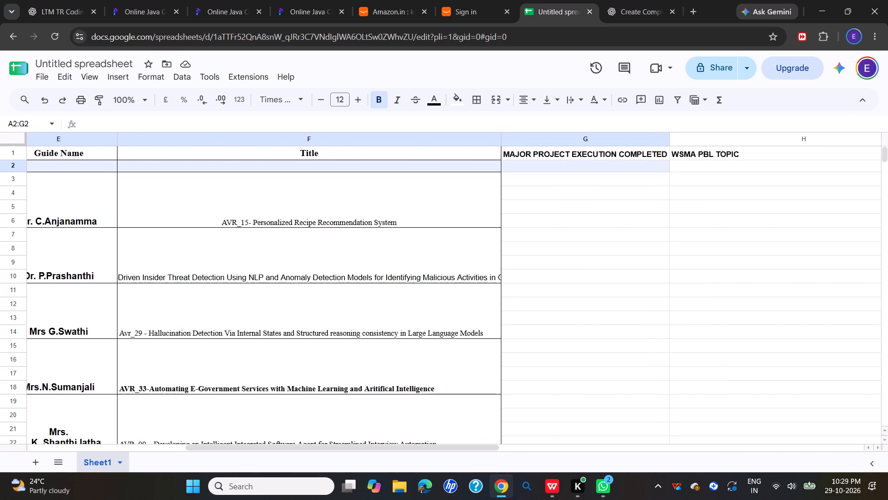
{"action": "left_click_drag", "start_coordinate": [667, 170], "coordinate": [711, 168]}
{"action": "scroll", "coordinate": [447, 224], "scroll_direction": "right", "scroll_amount": 7}
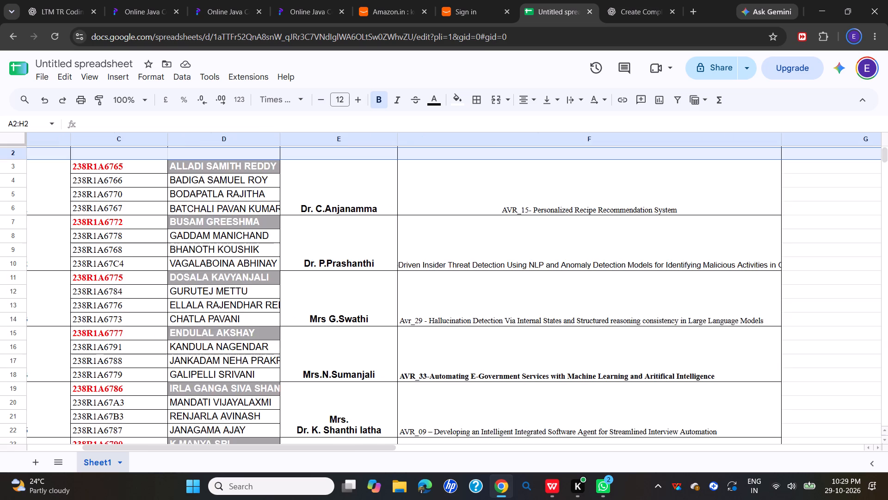
{"action": "left_click", "coordinate": [11, 169]}
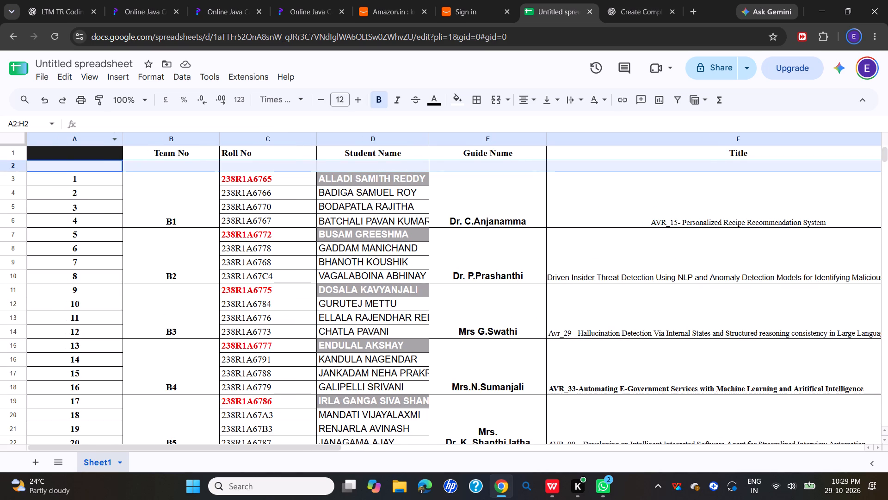
{"action": "right_click", "coordinate": [11, 165]}
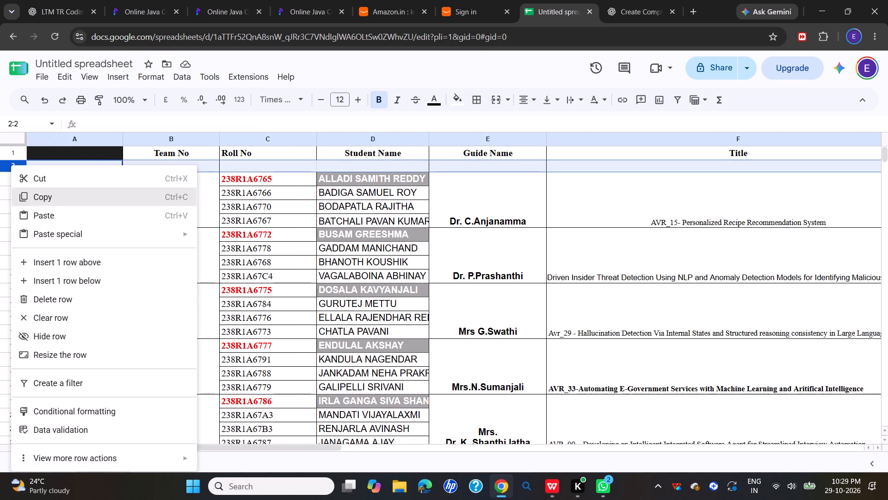
{"action": "left_click", "coordinate": [39, 297]}
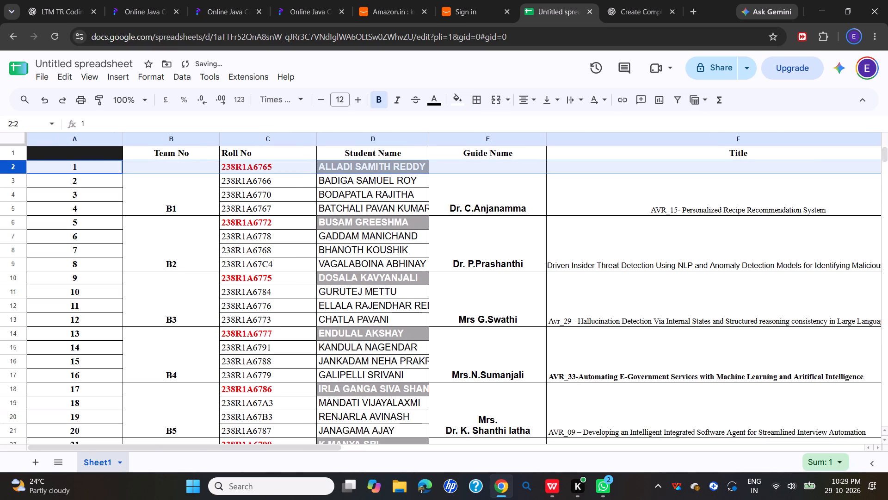
{"action": "left_click", "coordinate": [137, 256]}
{"action": "scroll", "coordinate": [137, 256], "scroll_direction": "up", "scroll_amount": 7}
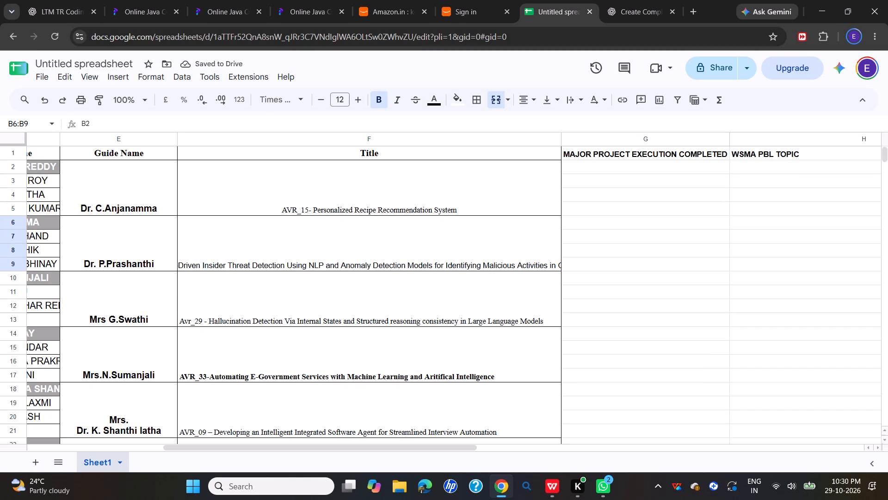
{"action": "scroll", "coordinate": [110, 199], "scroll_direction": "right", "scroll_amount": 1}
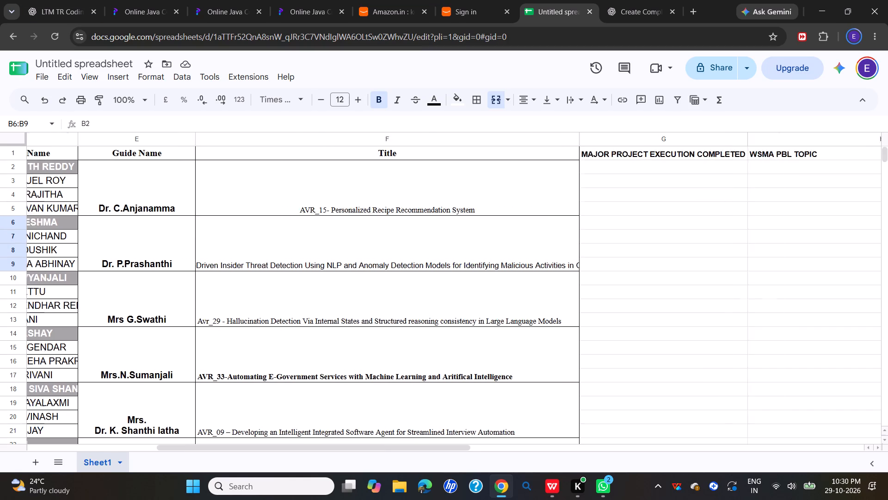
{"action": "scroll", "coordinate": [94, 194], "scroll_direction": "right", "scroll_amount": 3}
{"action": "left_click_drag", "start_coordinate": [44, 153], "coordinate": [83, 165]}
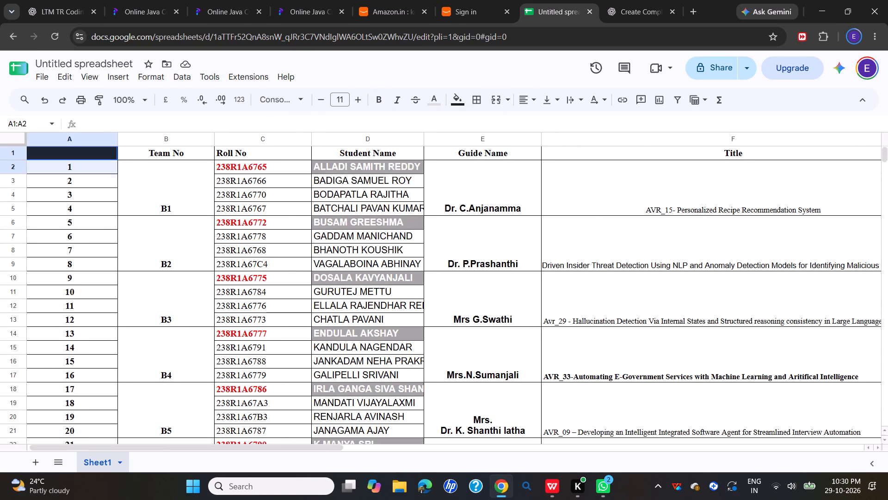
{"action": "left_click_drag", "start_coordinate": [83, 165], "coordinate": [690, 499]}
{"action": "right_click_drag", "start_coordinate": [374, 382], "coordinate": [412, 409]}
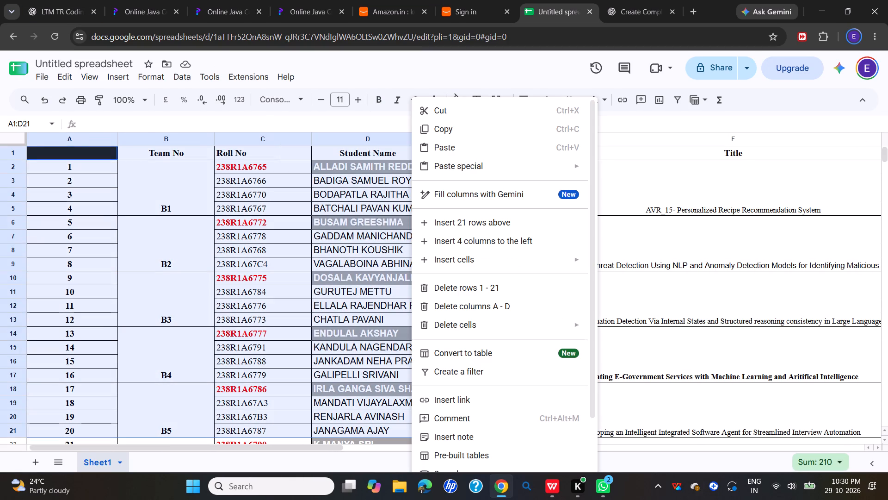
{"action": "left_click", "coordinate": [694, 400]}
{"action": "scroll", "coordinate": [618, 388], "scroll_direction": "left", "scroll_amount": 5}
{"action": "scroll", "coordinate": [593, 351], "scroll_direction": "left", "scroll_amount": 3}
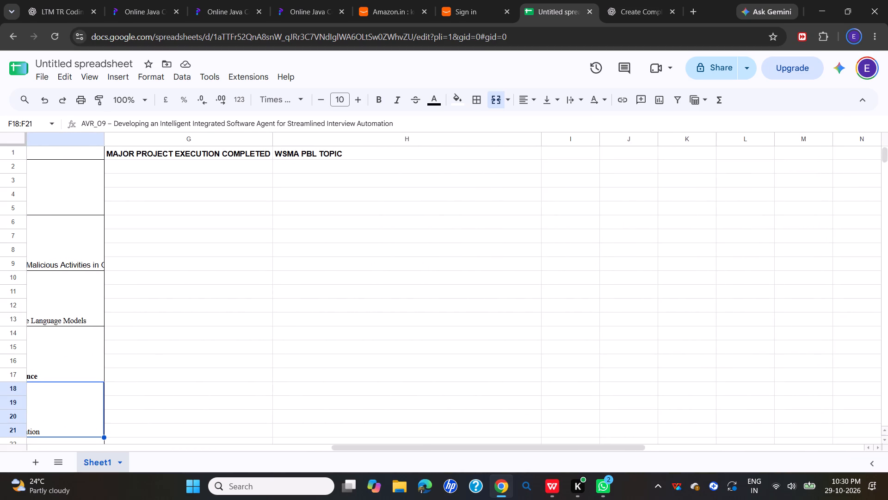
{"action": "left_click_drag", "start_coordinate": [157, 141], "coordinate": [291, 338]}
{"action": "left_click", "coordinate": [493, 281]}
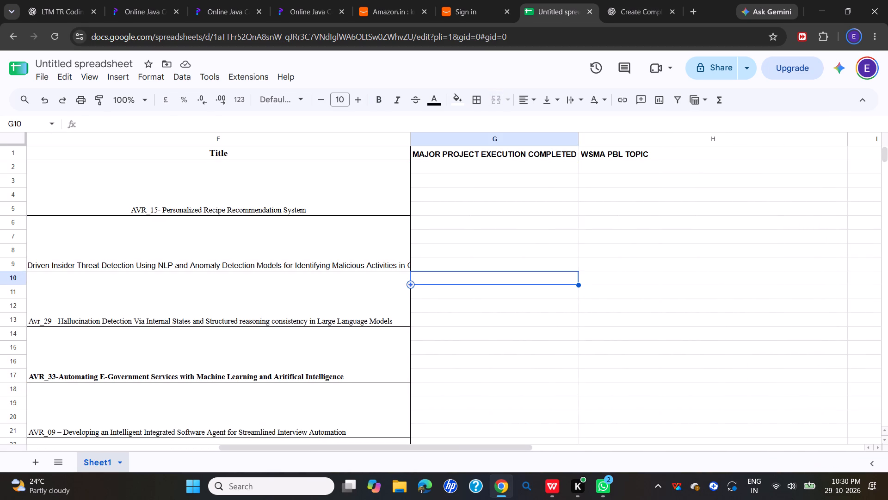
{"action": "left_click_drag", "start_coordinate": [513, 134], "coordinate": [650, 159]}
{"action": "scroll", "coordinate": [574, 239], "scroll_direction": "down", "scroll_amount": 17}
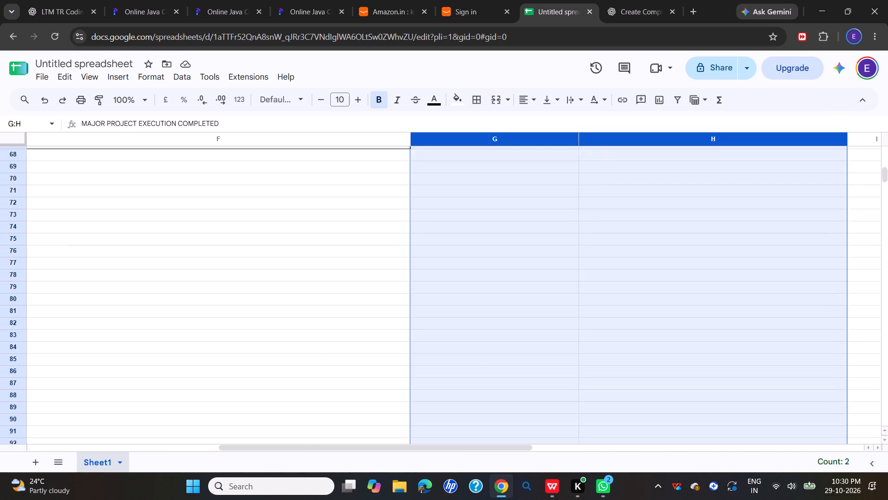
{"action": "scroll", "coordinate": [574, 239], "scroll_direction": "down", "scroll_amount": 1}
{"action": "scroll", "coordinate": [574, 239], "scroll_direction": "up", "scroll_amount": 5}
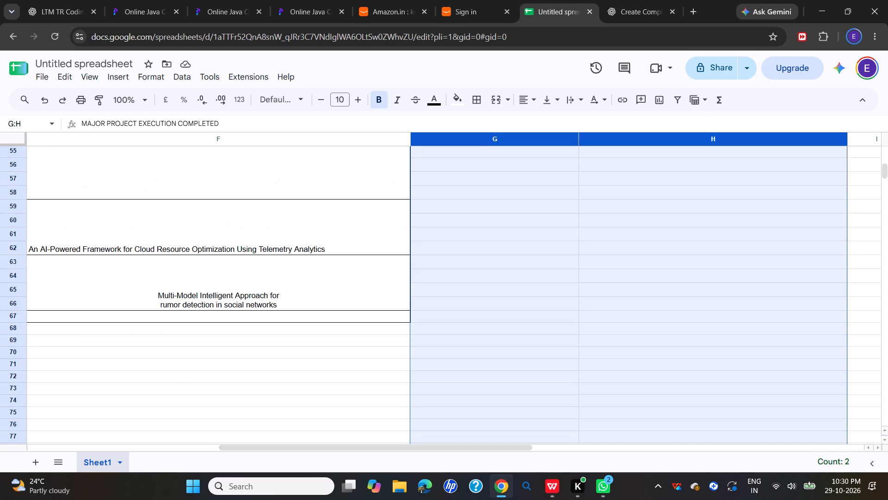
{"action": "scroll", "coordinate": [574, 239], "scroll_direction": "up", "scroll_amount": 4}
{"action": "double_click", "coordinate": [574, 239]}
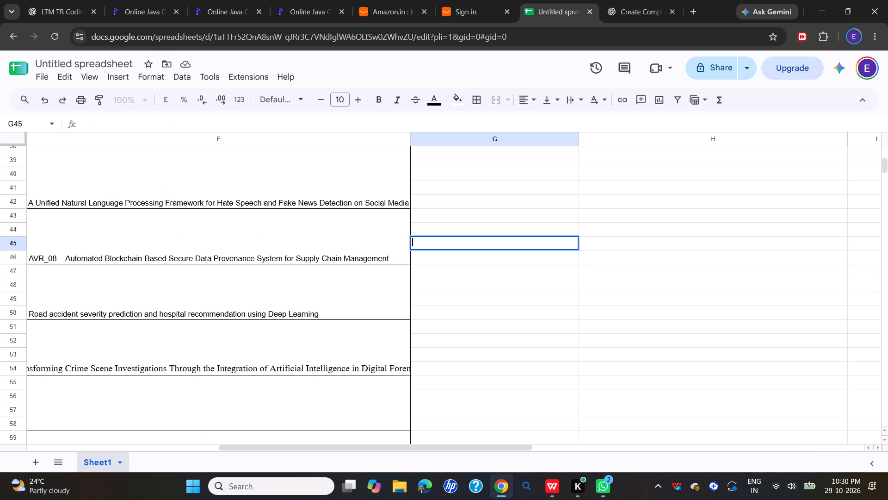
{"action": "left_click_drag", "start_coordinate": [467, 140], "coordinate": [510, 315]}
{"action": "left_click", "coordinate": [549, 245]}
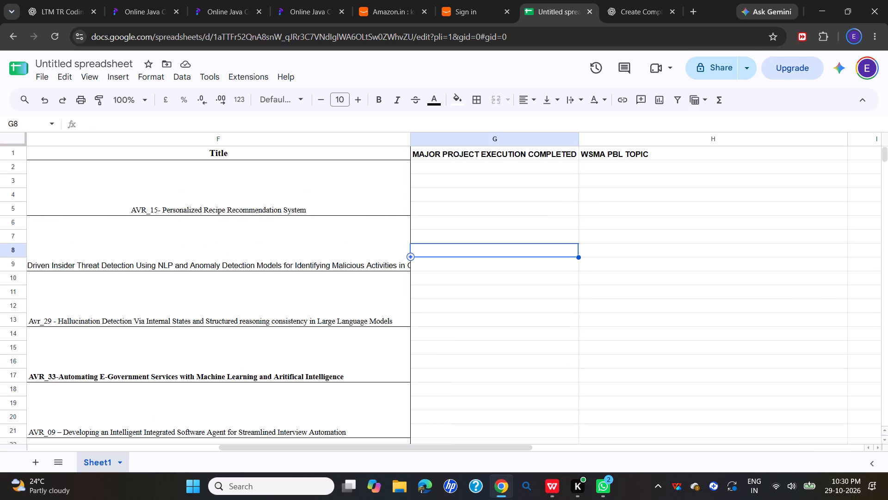
Apply all borders to the MAJOR PROJECT EXECUTION COMPLETED column, cells G1 to G67.
{"action": "left_click_drag", "start_coordinate": [417, 149], "coordinate": [517, 402]}
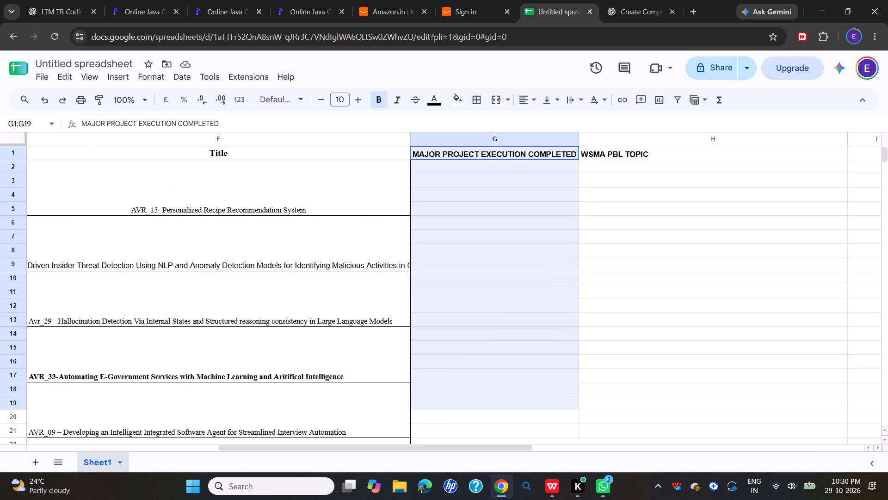
{"action": "left_click_drag", "start_coordinate": [517, 402], "coordinate": [554, 463]}
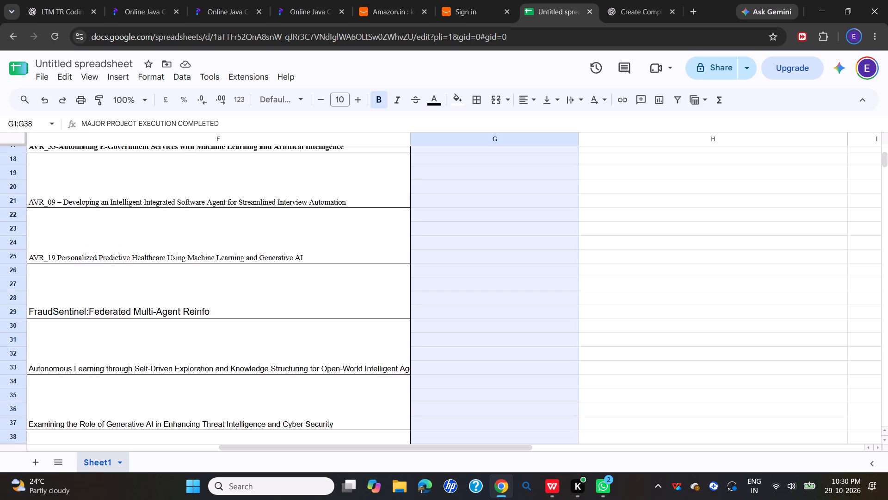
{"action": "left_click_drag", "start_coordinate": [554, 463], "coordinate": [581, 396]}
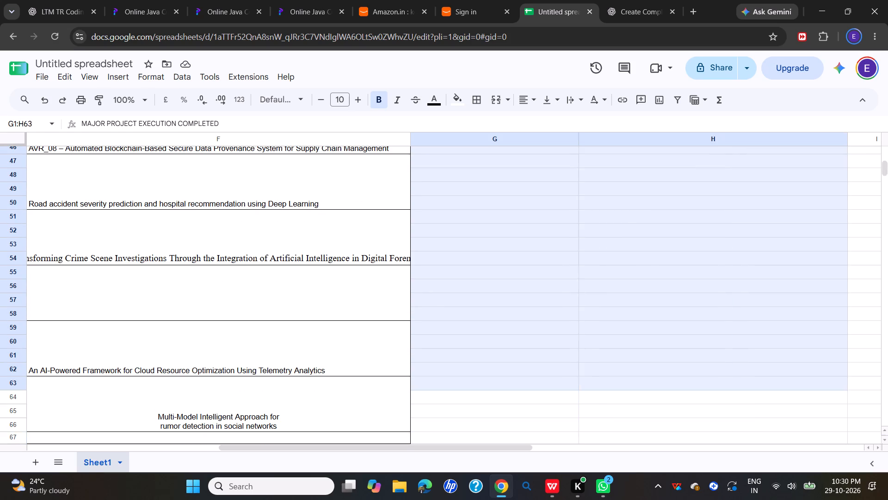
{"action": "left_click_drag", "start_coordinate": [581, 396], "coordinate": [518, 318]}
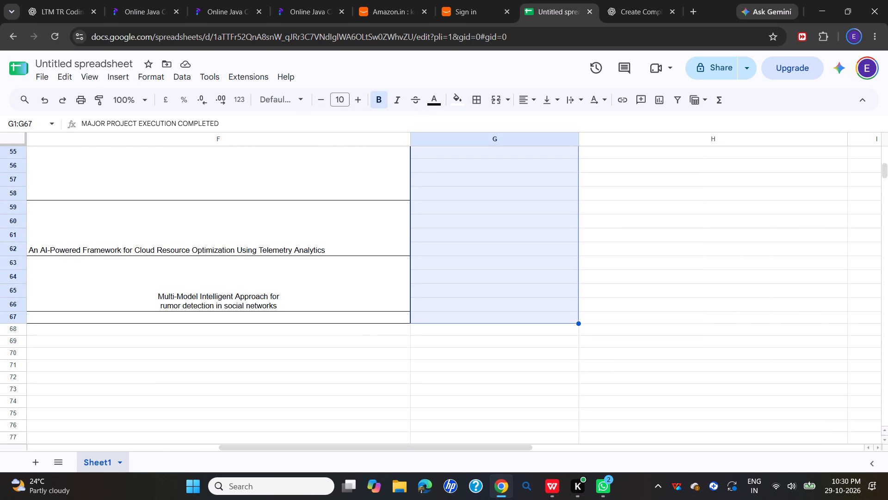
{"action": "left_click", "coordinate": [480, 96]}
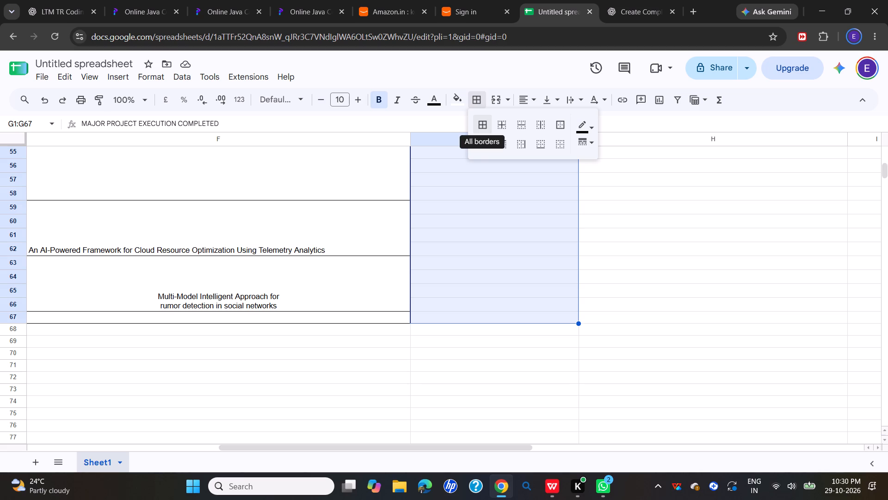
{"action": "left_click", "coordinate": [483, 121]}
{"action": "left_click", "coordinate": [536, 257]}
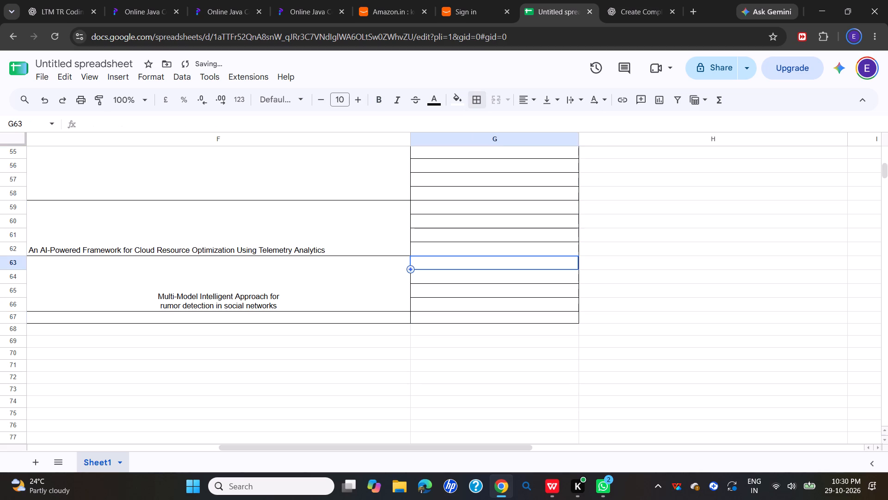
Apply all borders to the WSMA PBL TOPIC column, cells H1 to H67.
{"action": "scroll", "coordinate": [641, 240], "scroll_direction": "up", "scroll_amount": 16}
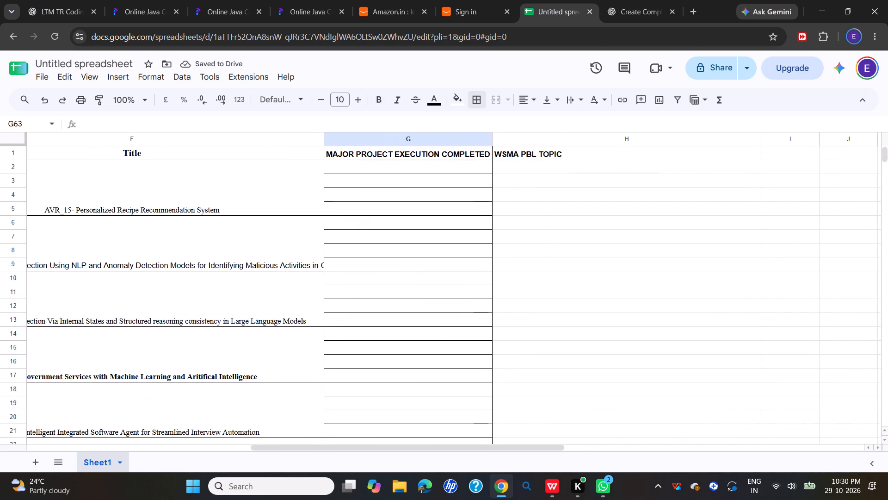
{"action": "left_click_drag", "start_coordinate": [564, 152], "coordinate": [668, 369]}
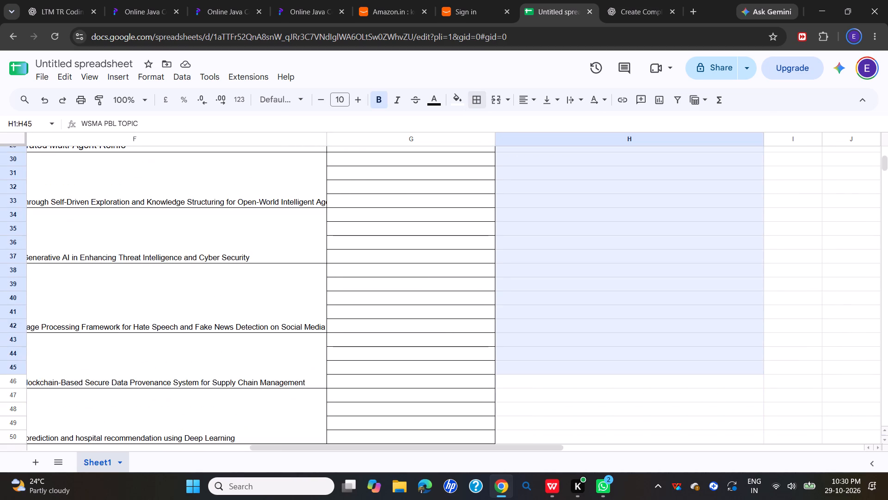
{"action": "left_click_drag", "start_coordinate": [668, 369], "coordinate": [648, 161]}
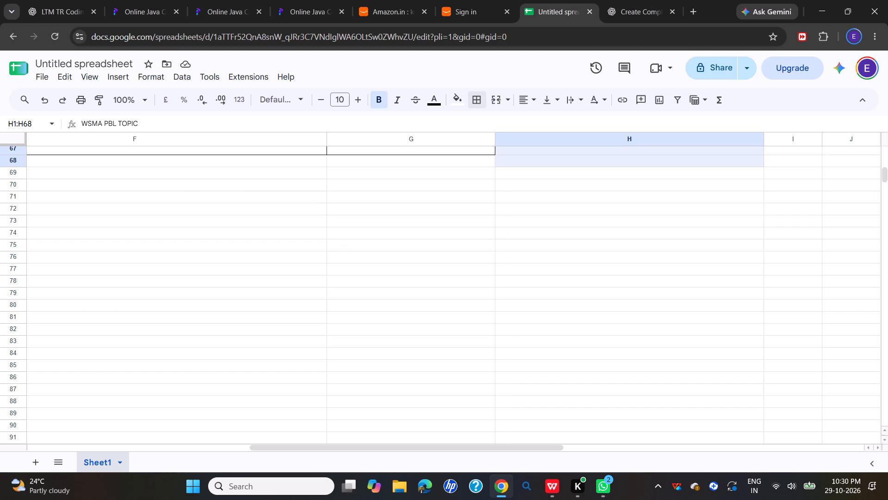
{"action": "left_click_drag", "start_coordinate": [648, 161], "coordinate": [649, 154]}
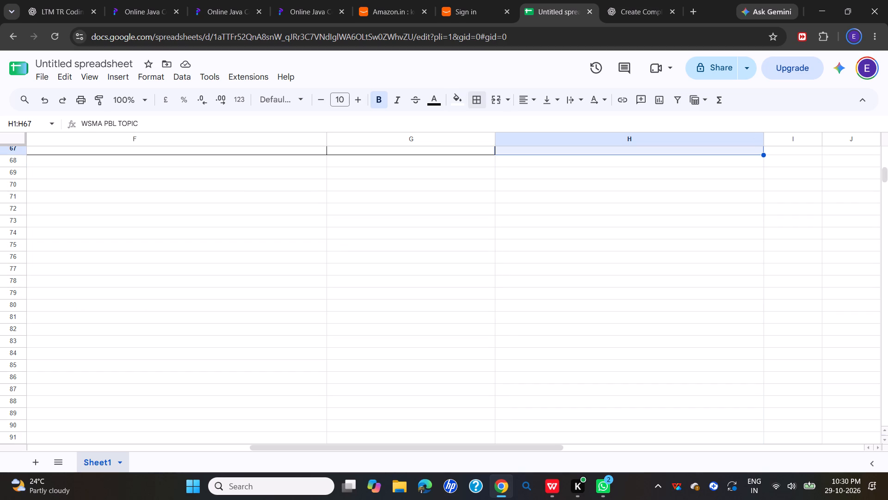
{"action": "left_click", "coordinate": [478, 95]}
{"action": "left_click", "coordinate": [479, 123]}
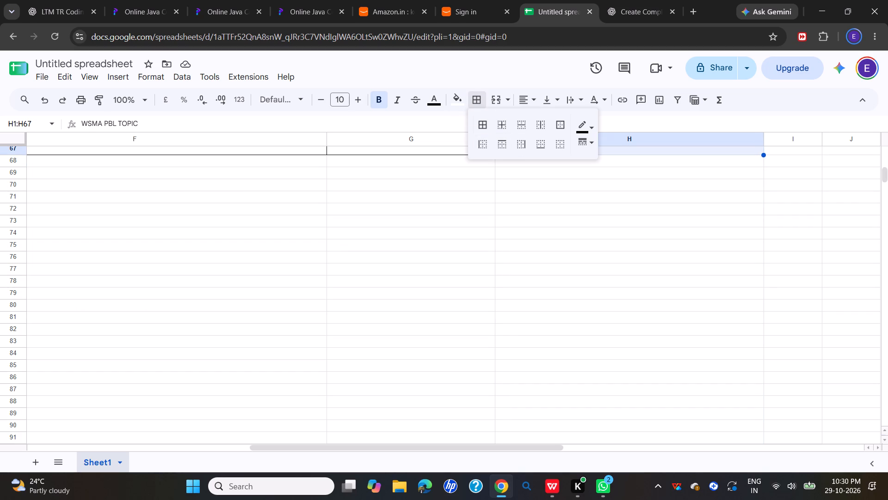
{"action": "scroll", "coordinate": [596, 226], "scroll_direction": "up", "scroll_amount": 20}
{"action": "scroll", "coordinate": [596, 226], "scroll_direction": "up", "scroll_amount": 1}
{"action": "left_click", "coordinate": [623, 257]}
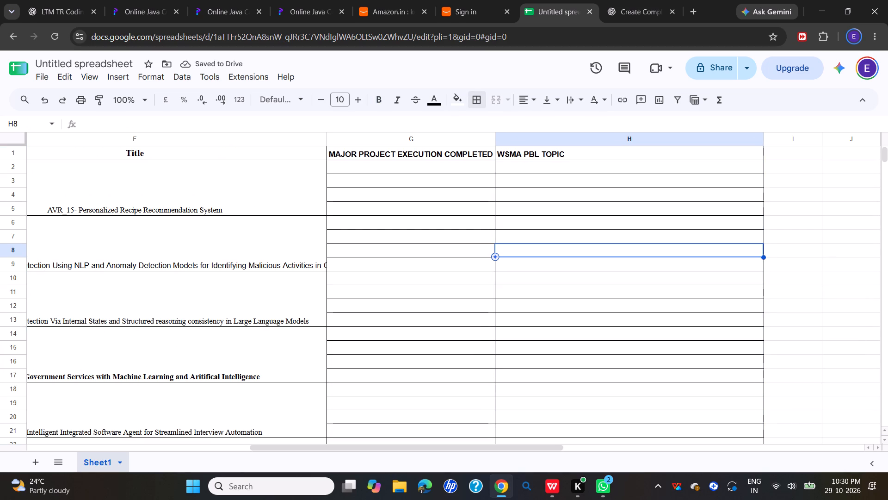
Merge the MAJOR PROJECT EXECUTION COMPLETED cells G2 to G5 for team B1 and G6 to G9 for team B2, one merged cell per team.
{"action": "left_click_drag", "start_coordinate": [344, 165], "coordinate": [378, 206]}
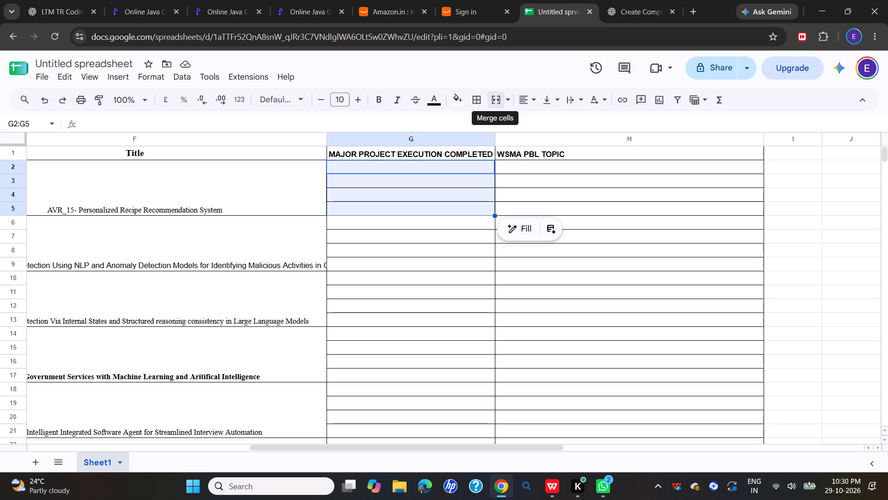
{"action": "left_click", "coordinate": [495, 103]}
{"action": "left_click_drag", "start_coordinate": [351, 225], "coordinate": [361, 244]}
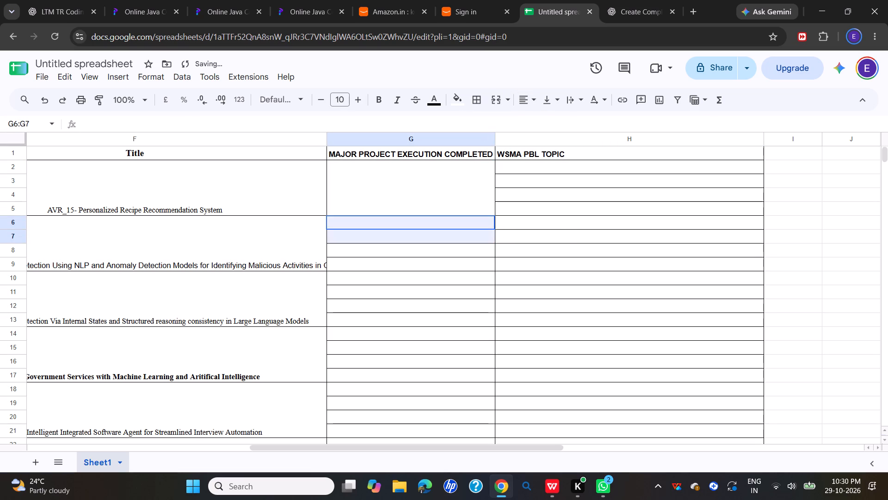
{"action": "left_click_drag", "start_coordinate": [361, 244], "coordinate": [368, 262]}
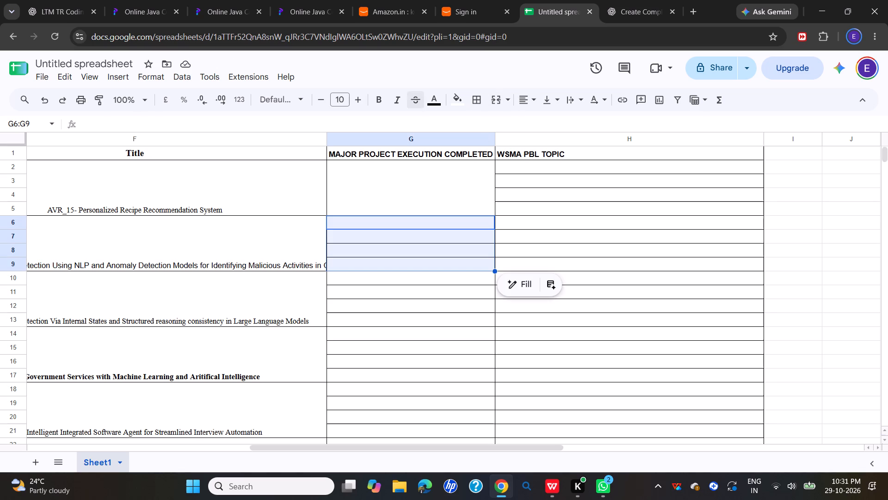
{"action": "left_click", "coordinate": [490, 98]}
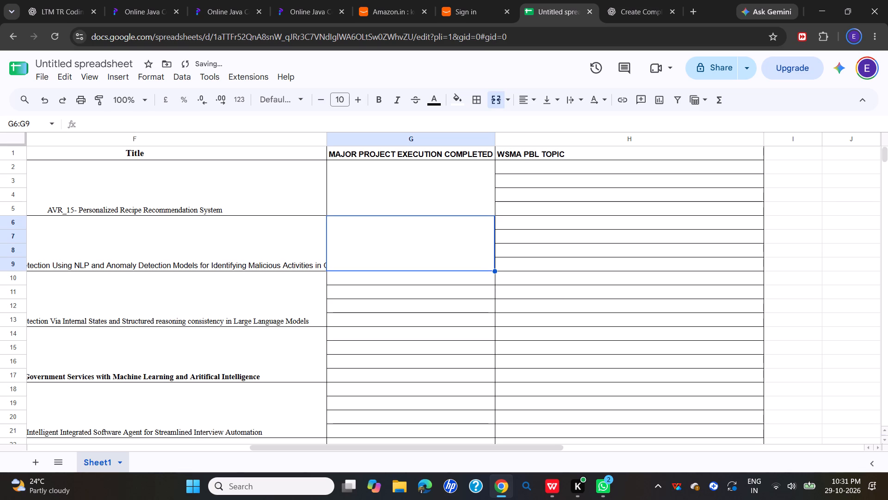
Merge the MAJOR PROJECT EXECUTION COMPLETED cells G10 to G13 for team B3 and G14 to G17 for team B4, one merged cell per team.
{"action": "left_click_drag", "start_coordinate": [352, 281], "coordinate": [362, 316]}
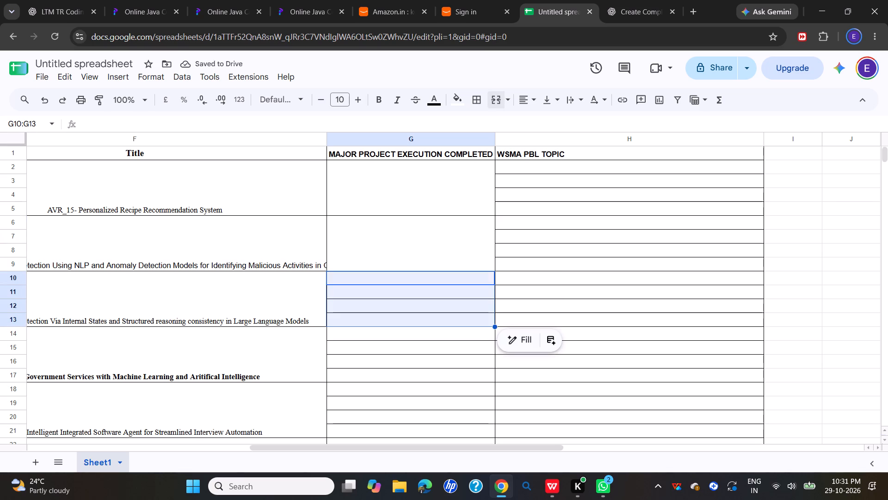
{"action": "left_click", "coordinate": [492, 98]}
{"action": "scroll", "coordinate": [415, 263], "scroll_direction": "down", "scroll_amount": 2}
{"action": "left_click_drag", "start_coordinate": [364, 223], "coordinate": [376, 256]}
{"action": "left_click", "coordinate": [494, 97]}
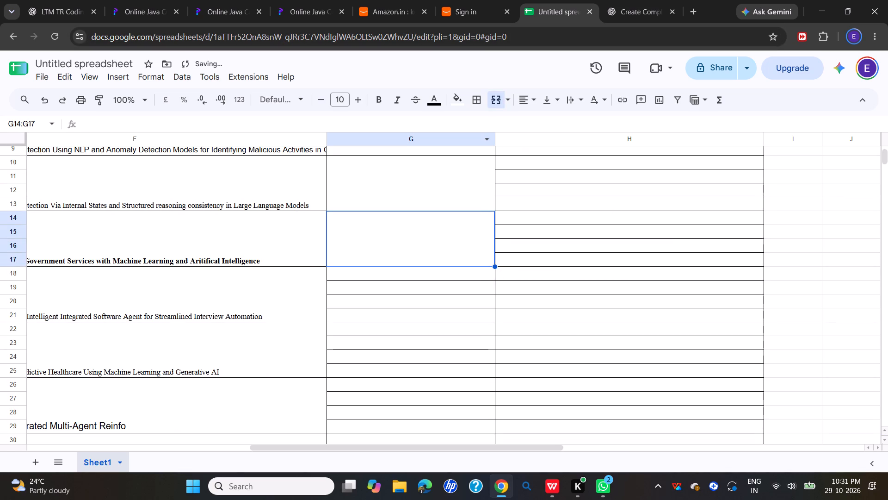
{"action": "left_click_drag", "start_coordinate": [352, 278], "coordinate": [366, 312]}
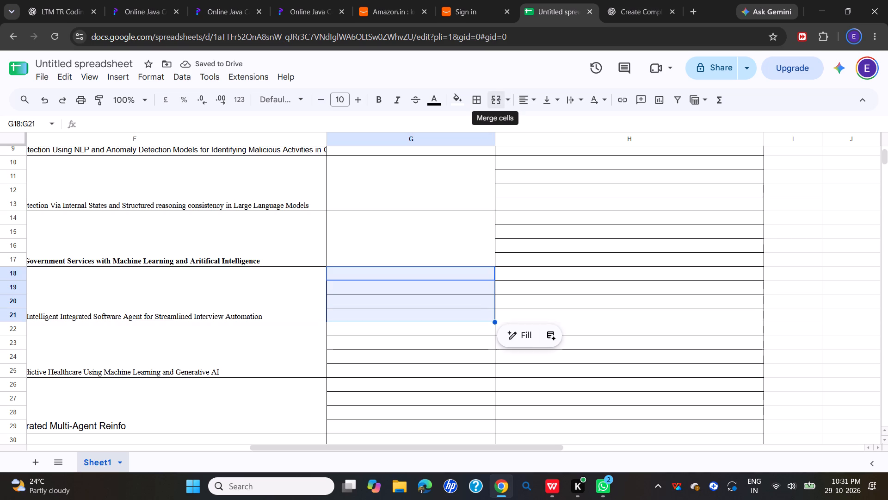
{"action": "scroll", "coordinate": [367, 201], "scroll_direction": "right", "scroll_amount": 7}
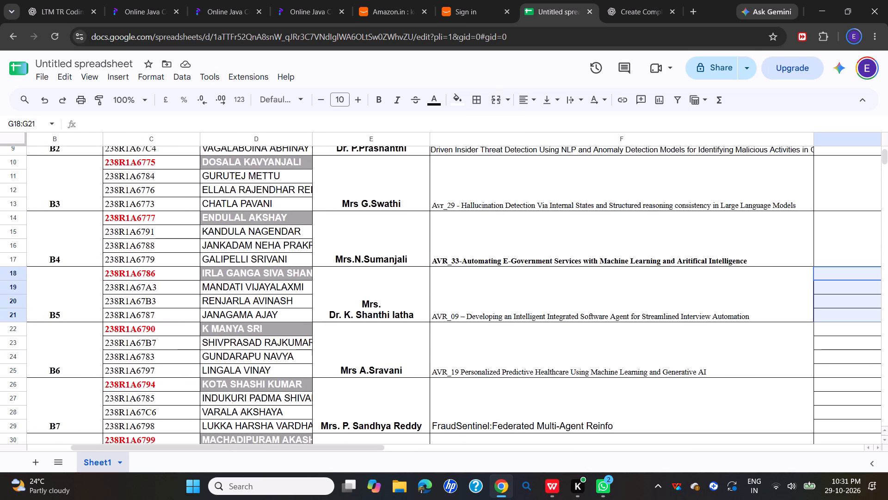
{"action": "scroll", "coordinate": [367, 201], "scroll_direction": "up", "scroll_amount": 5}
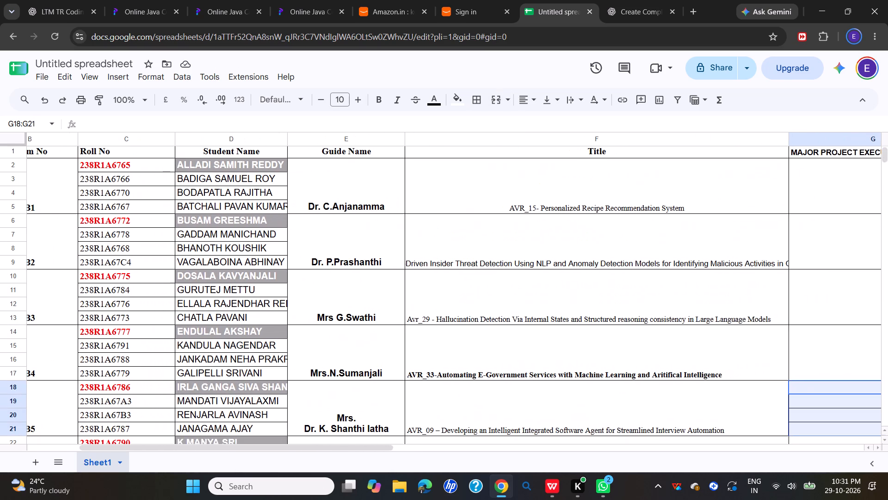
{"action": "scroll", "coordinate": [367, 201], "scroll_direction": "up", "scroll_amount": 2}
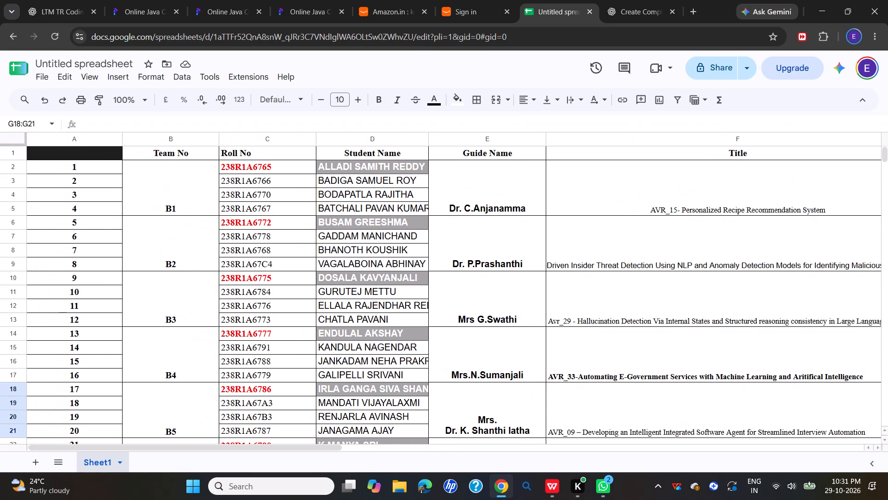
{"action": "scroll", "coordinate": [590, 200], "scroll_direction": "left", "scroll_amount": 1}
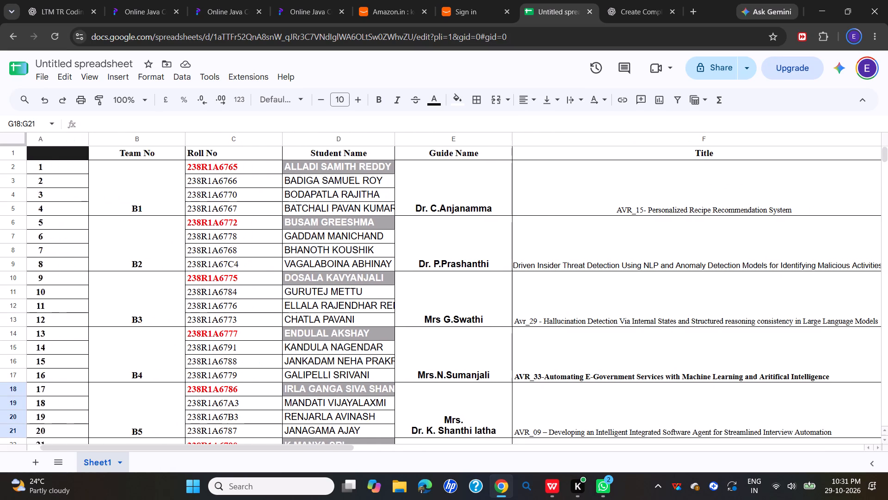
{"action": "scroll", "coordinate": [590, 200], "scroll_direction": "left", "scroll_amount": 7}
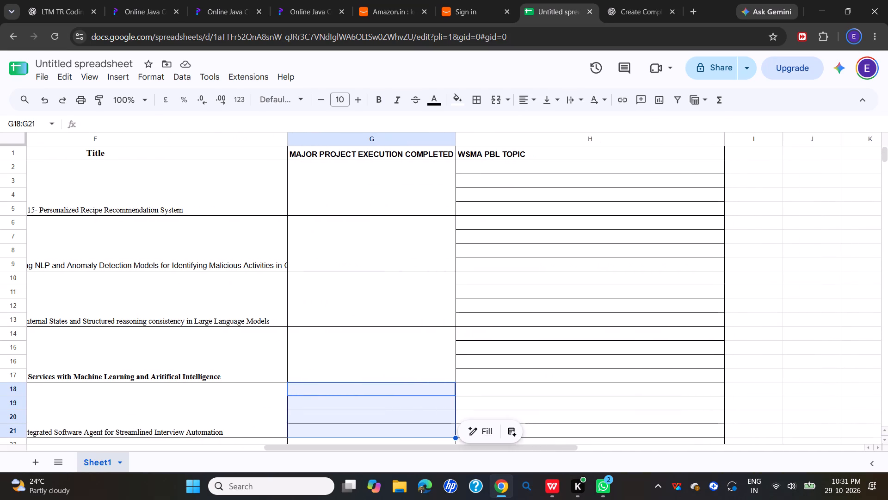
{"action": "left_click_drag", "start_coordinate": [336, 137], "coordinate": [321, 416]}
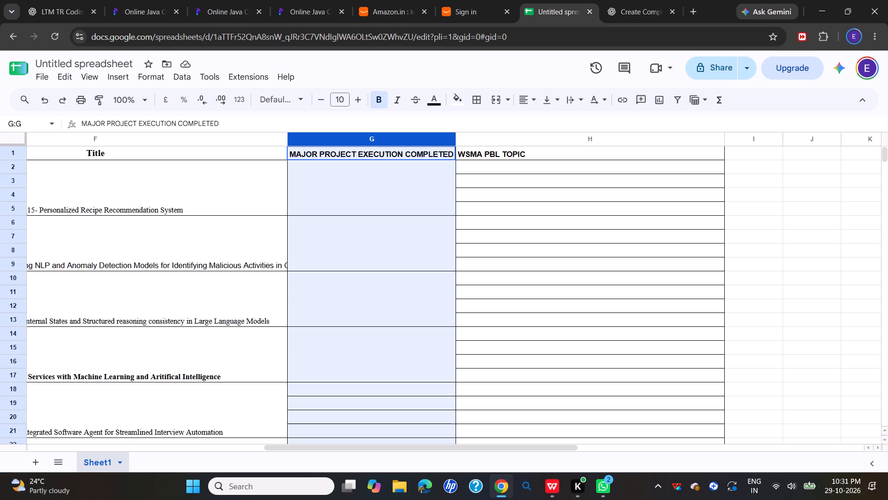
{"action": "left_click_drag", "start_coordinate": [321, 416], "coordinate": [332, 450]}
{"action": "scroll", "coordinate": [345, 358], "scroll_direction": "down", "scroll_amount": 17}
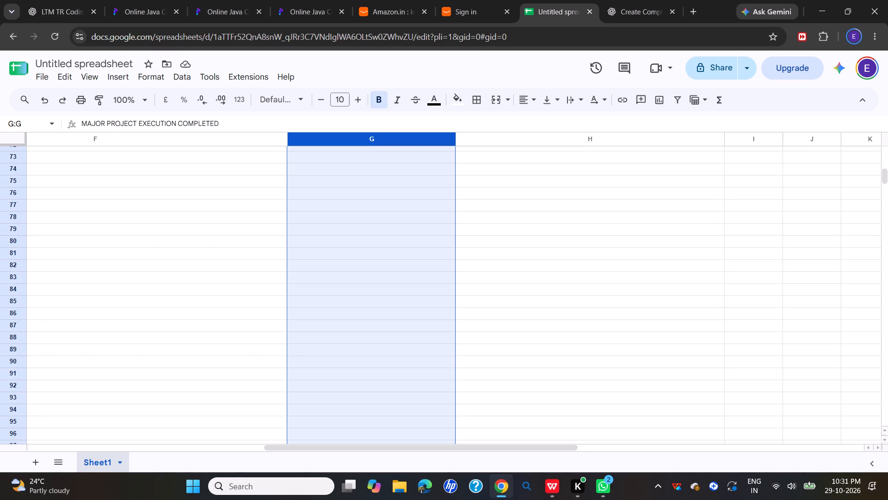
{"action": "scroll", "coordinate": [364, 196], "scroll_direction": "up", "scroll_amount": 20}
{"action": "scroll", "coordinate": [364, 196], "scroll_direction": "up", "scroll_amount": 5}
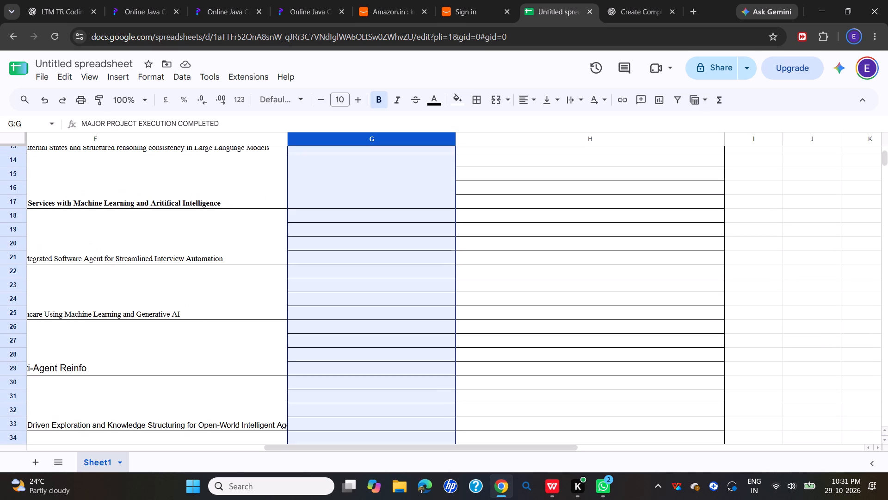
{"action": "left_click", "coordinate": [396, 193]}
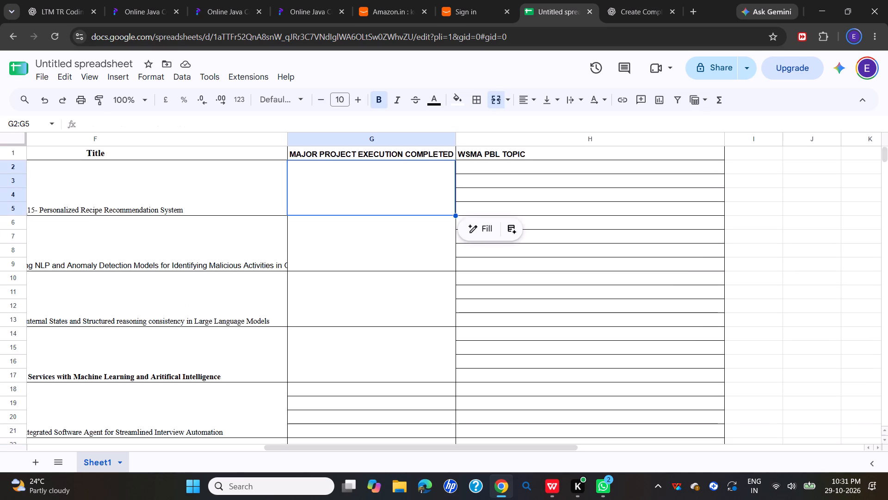
Merge the execution column cells G18 to G21 for team B5, G22 to G25 for B6 and G26 to G29 for B7, separately.
{"action": "scroll", "coordinate": [404, 234], "scroll_direction": "down", "scroll_amount": 4}
{"action": "scroll", "coordinate": [327, 222], "scroll_direction": "up", "scroll_amount": 2}
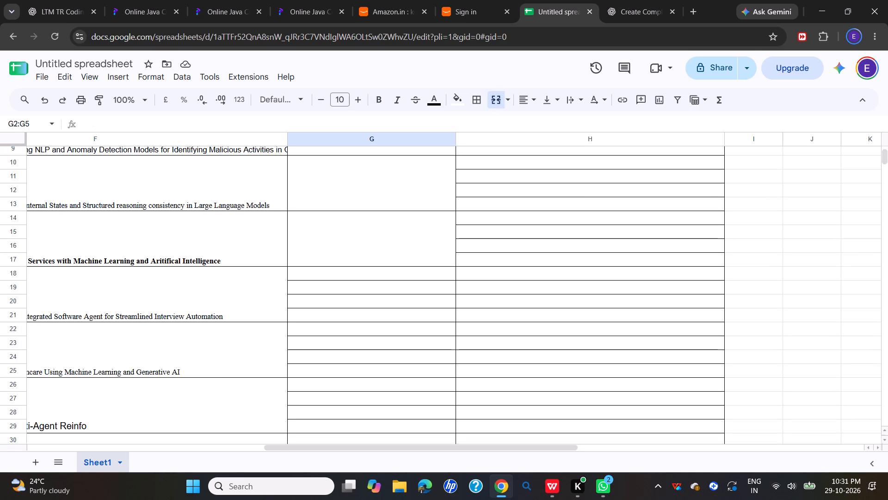
{"action": "left_click_drag", "start_coordinate": [309, 277], "coordinate": [341, 312]}
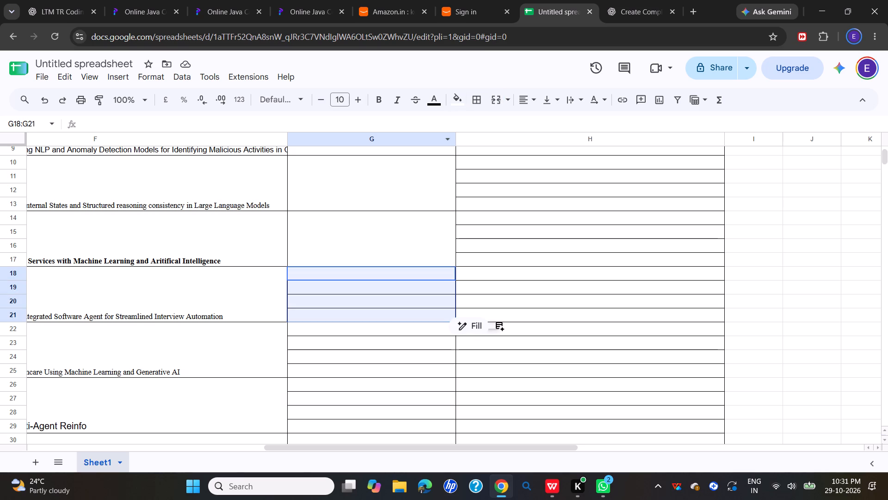
{"action": "left_click", "coordinate": [498, 102]}
{"action": "scroll", "coordinate": [462, 192], "scroll_direction": "down", "scroll_amount": 3}
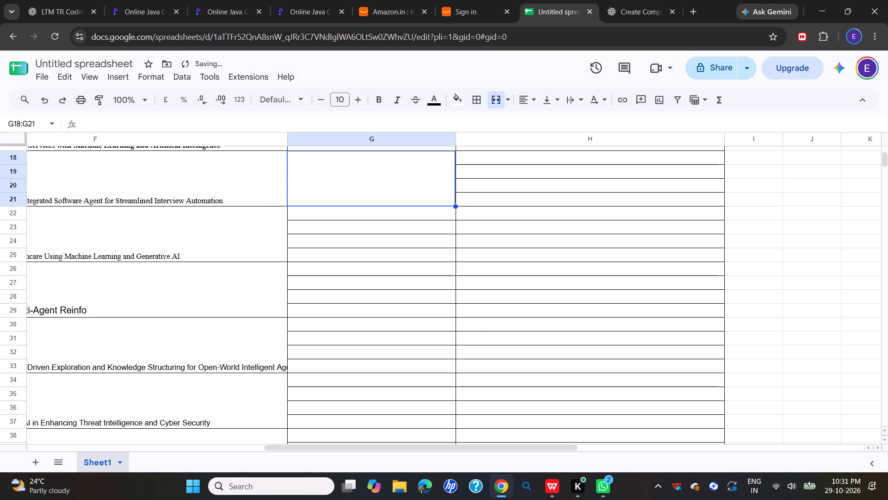
{"action": "scroll", "coordinate": [360, 200], "scroll_direction": "up", "scroll_amount": 1}
{"action": "left_click_drag", "start_coordinate": [305, 213], "coordinate": [346, 255]}
{"action": "left_click", "coordinate": [498, 104]}
{"action": "left_click_drag", "start_coordinate": [311, 273], "coordinate": [326, 300]}
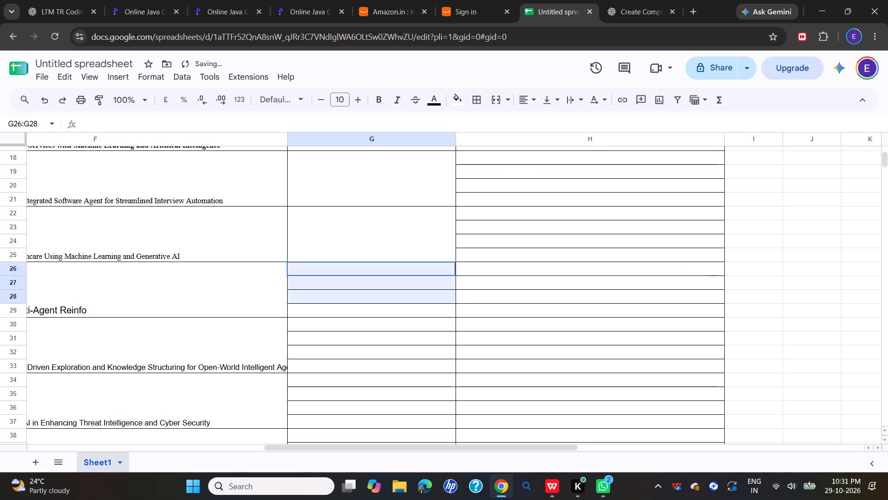
{"action": "left_click_drag", "start_coordinate": [326, 300], "coordinate": [328, 307]}
{"action": "left_click", "coordinate": [497, 101]}
Merge the execution column cells G30 to G33, G34 to G37 and the five-row block G38 to G42, one merged cell per team.
{"action": "scroll", "coordinate": [405, 247], "scroll_direction": "down", "scroll_amount": 2}
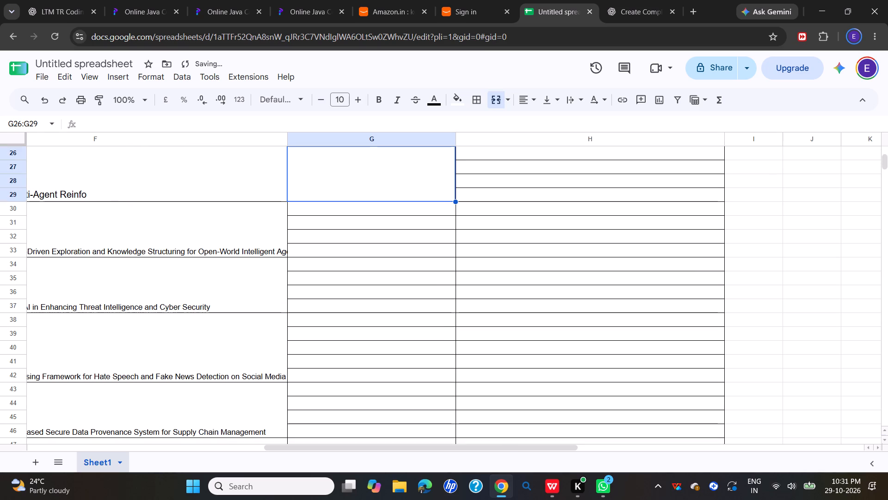
{"action": "left_click_drag", "start_coordinate": [310, 215], "coordinate": [333, 249]}
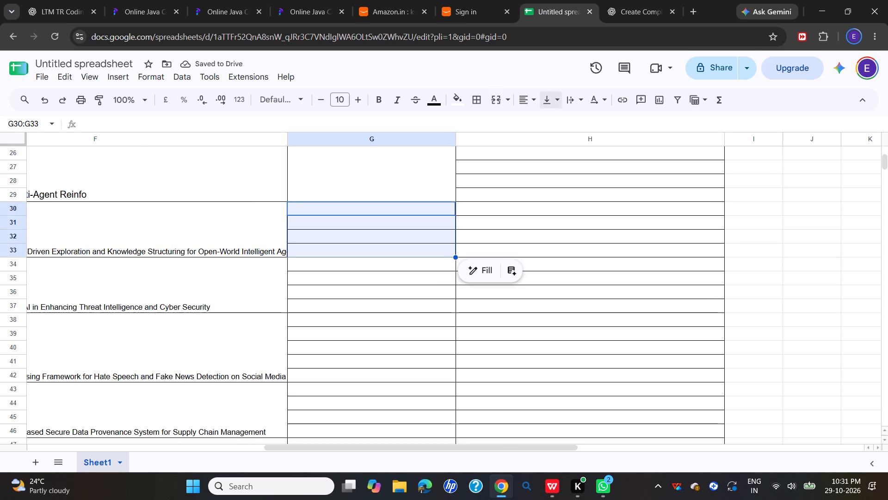
{"action": "left_click", "coordinate": [500, 101]}
{"action": "left_click_drag", "start_coordinate": [315, 263], "coordinate": [338, 304]}
{"action": "left_click", "coordinate": [500, 97]}
{"action": "left_click_drag", "start_coordinate": [327, 317], "coordinate": [328, 329]}
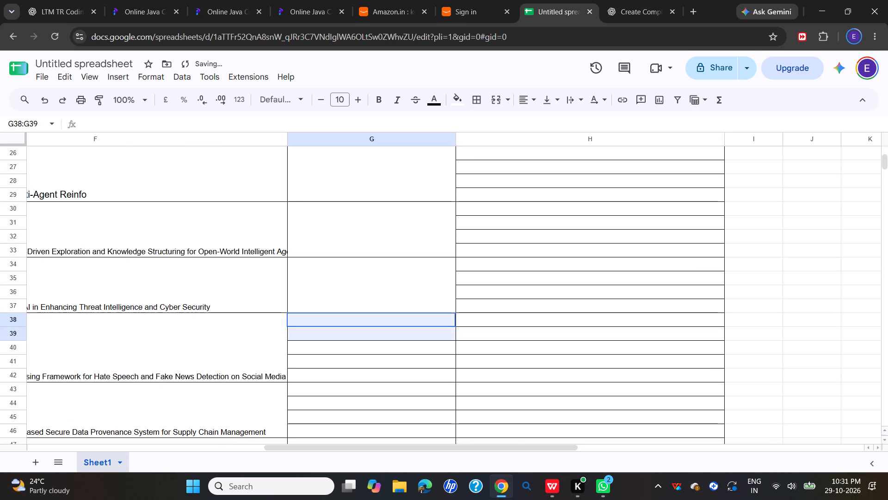
{"action": "left_click_drag", "start_coordinate": [328, 329], "coordinate": [333, 368]}
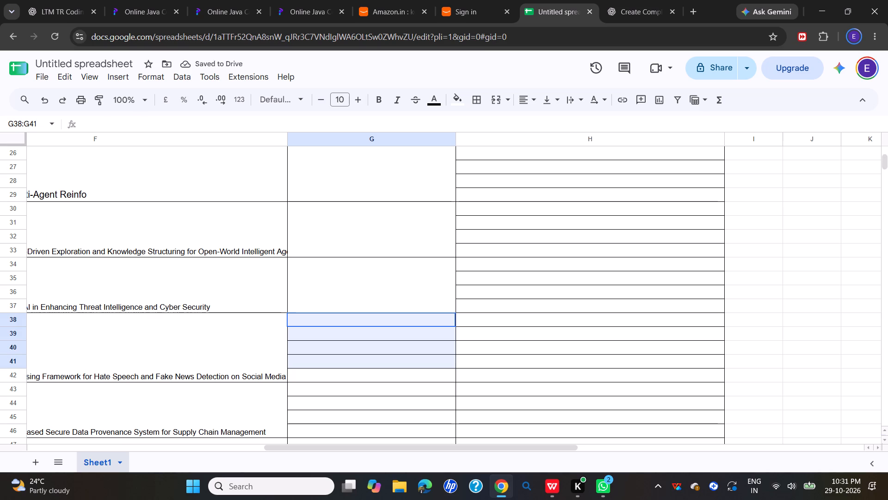
{"action": "left_click_drag", "start_coordinate": [333, 368], "coordinate": [334, 374]}
{"action": "scroll", "coordinate": [334, 372], "scroll_direction": "right", "scroll_amount": 2}
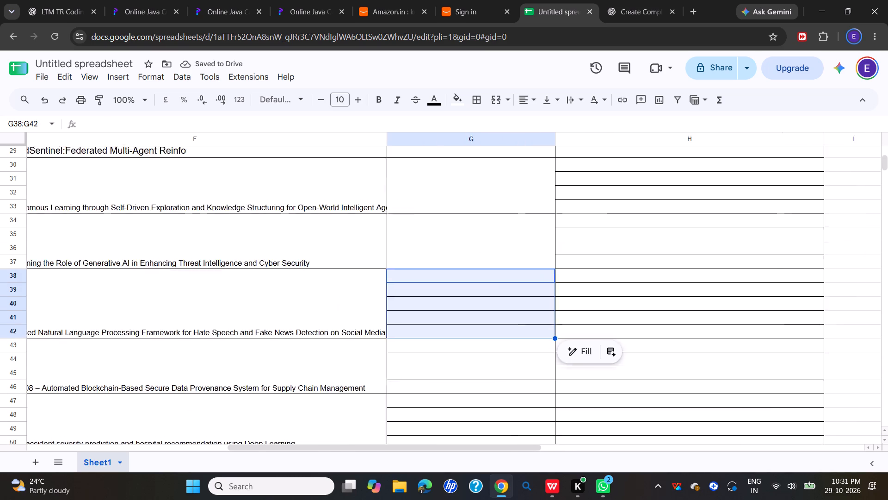
{"action": "scroll", "coordinate": [334, 371], "scroll_direction": "right", "scroll_amount": 1}
{"action": "scroll", "coordinate": [334, 369], "scroll_direction": "left", "scroll_amount": 1}
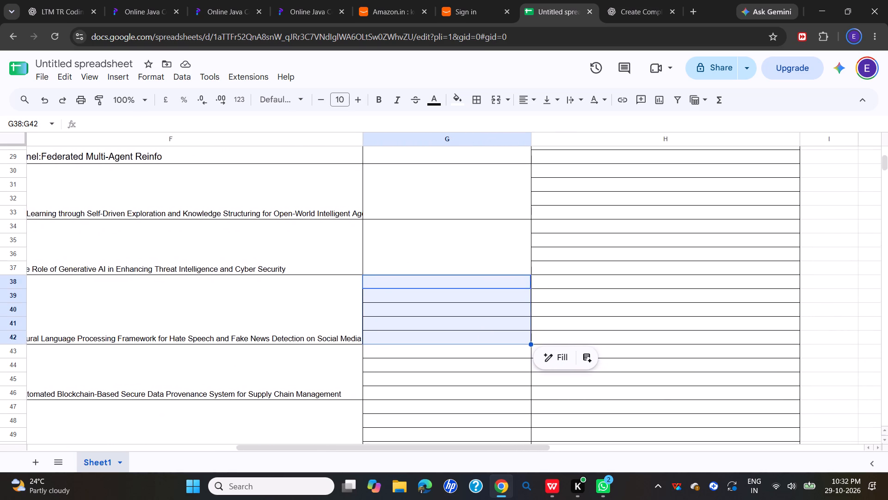
{"action": "scroll", "coordinate": [568, 85], "scroll_direction": "left", "scroll_amount": 1}
{"action": "left_click", "coordinate": [499, 100]}
Merge the execution column cells G43 to G46 for team B11 and G47 to G50 for team B12, one merged cell per team.
{"action": "scroll", "coordinate": [438, 297], "scroll_direction": "down", "scroll_amount": 2}
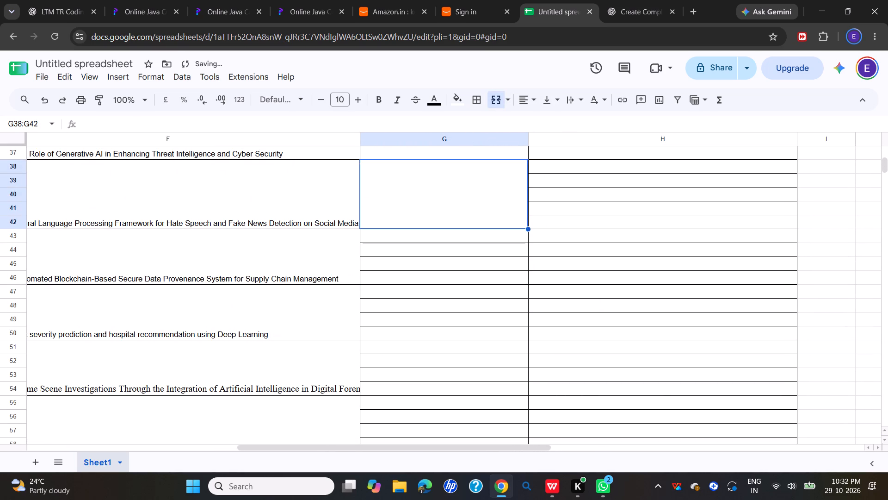
{"action": "left_click_drag", "start_coordinate": [373, 238], "coordinate": [391, 276]}
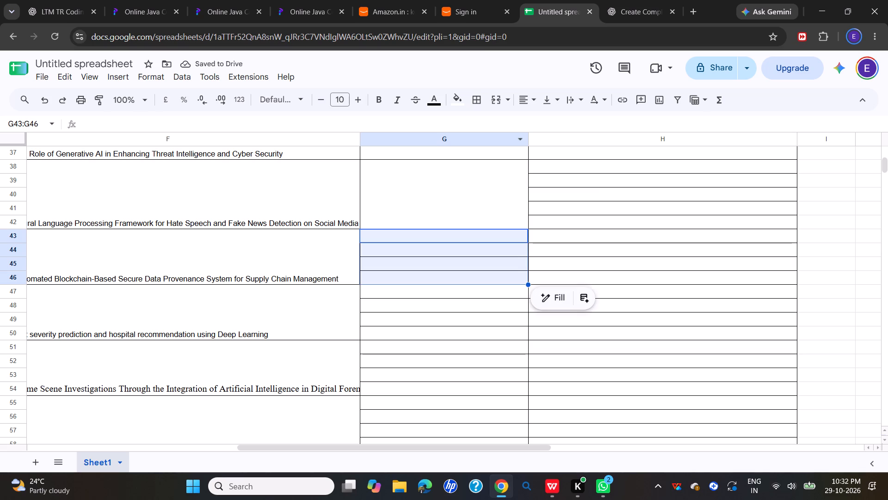
{"action": "left_click", "coordinate": [498, 95]}
{"action": "left_click_drag", "start_coordinate": [376, 289], "coordinate": [384, 327]}
{"action": "left_click", "coordinate": [496, 101]}
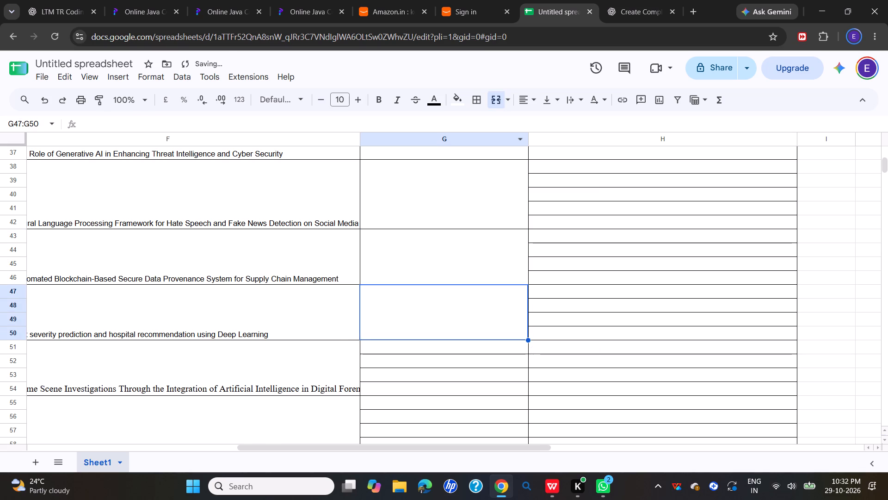
Merge the execution column cells G51 to G54 for team B13 and G55 to G58 for team B14, one merged cell per team.
{"action": "scroll", "coordinate": [393, 327], "scroll_direction": "down", "scroll_amount": 2}
{"action": "left_click_drag", "start_coordinate": [374, 236], "coordinate": [393, 272]}
{"action": "left_click", "coordinate": [498, 105]}
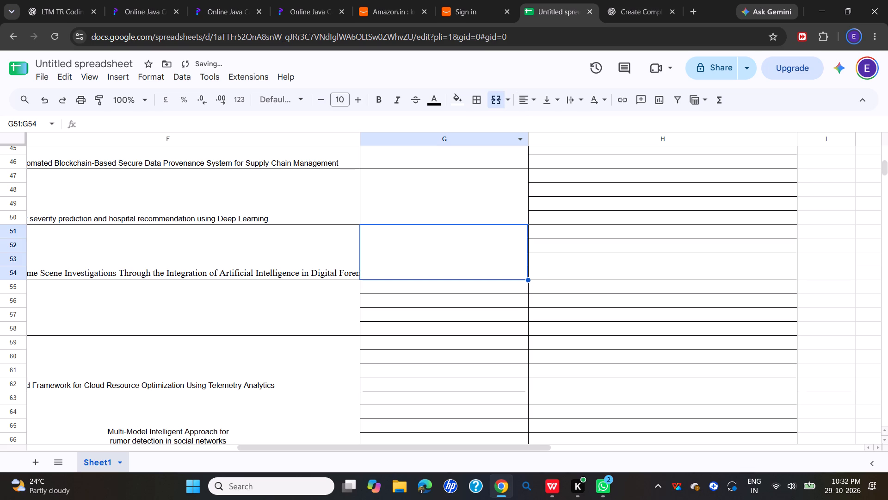
{"action": "left_click_drag", "start_coordinate": [380, 289], "coordinate": [392, 325]}
{"action": "left_click", "coordinate": [493, 95]}
Merge the execution column cells G59 to G62 for team B15 and G63 to G66 for team B16, one merged cell per team.
{"action": "scroll", "coordinate": [438, 279], "scroll_direction": "down", "scroll_amount": 3}
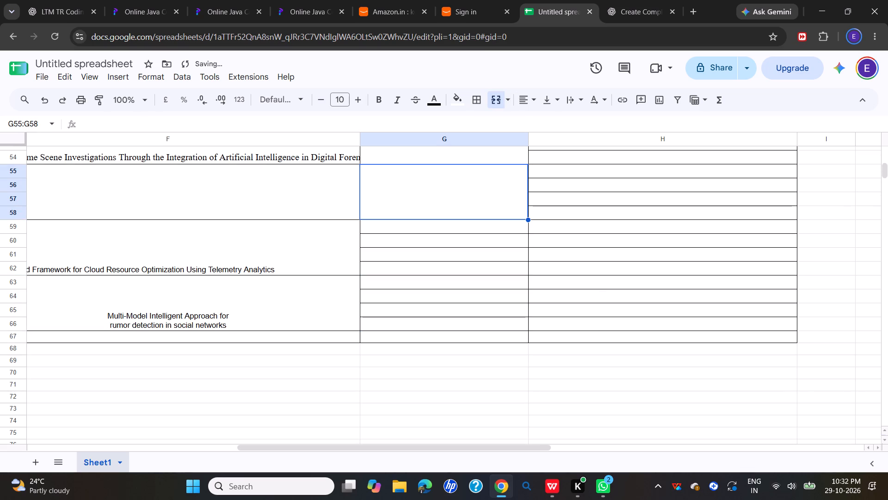
{"action": "left_click_drag", "start_coordinate": [389, 171], "coordinate": [412, 208]}
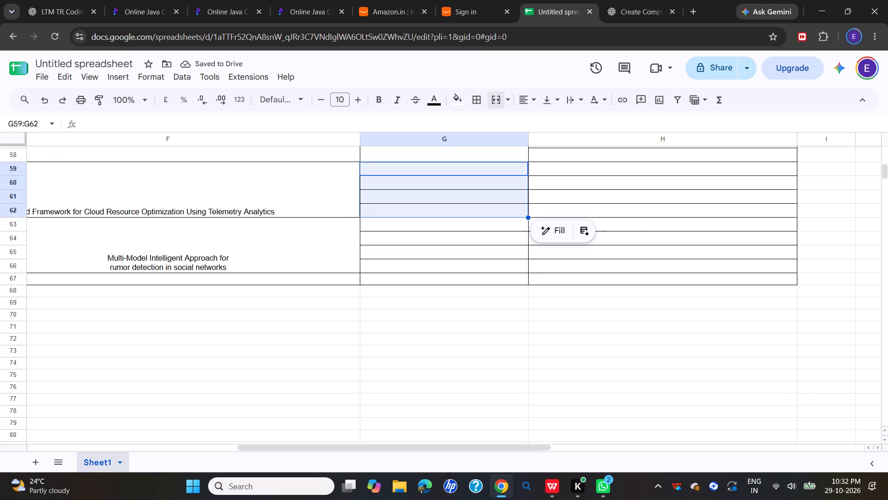
{"action": "left_click", "coordinate": [493, 100]}
{"action": "left_click_drag", "start_coordinate": [382, 225], "coordinate": [408, 264]}
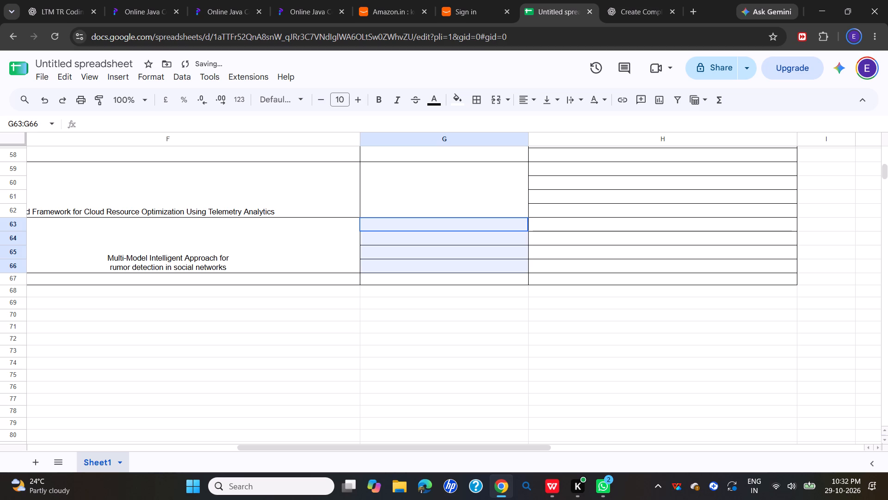
{"action": "left_click_drag", "start_coordinate": [408, 264], "coordinate": [453, 263]}
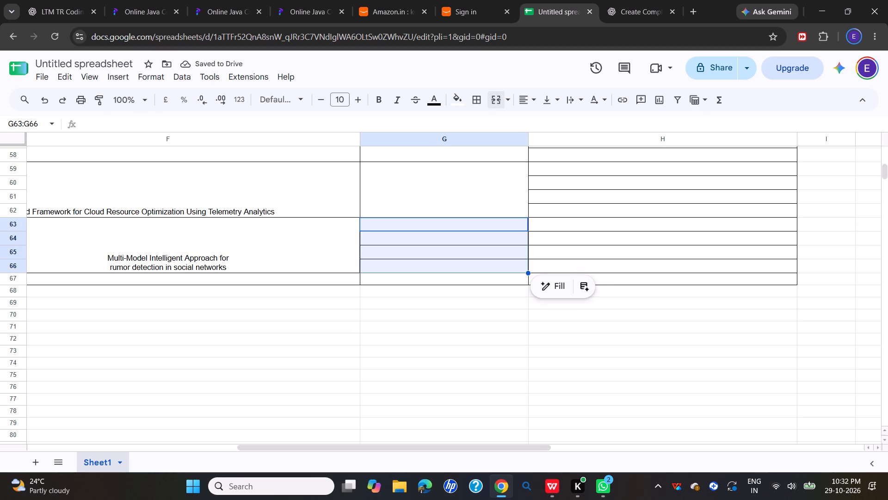
{"action": "left_click", "coordinate": [502, 100]}
Delete the empty bordered row 67 beneath the last team's rows.
{"action": "scroll", "coordinate": [258, 295], "scroll_direction": "right", "scroll_amount": 8}
{"action": "scroll", "coordinate": [258, 293], "scroll_direction": "down", "scroll_amount": 1}
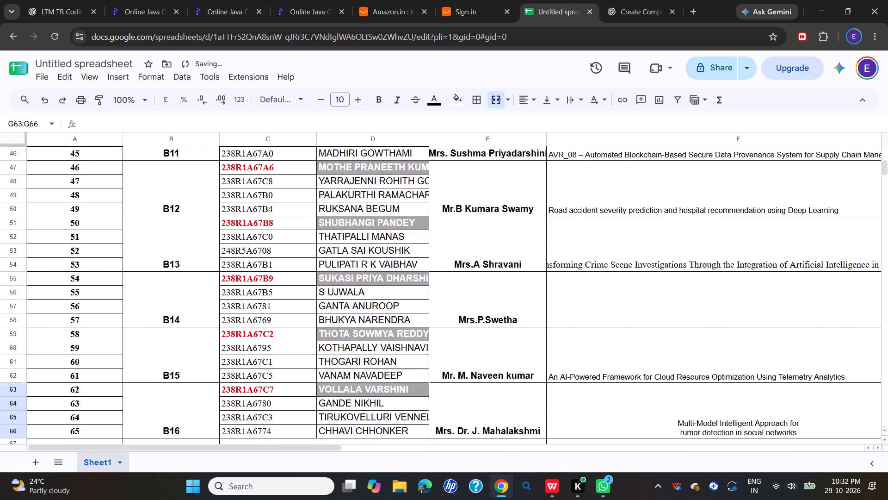
{"action": "scroll", "coordinate": [258, 293], "scroll_direction": "down", "scroll_amount": 2}
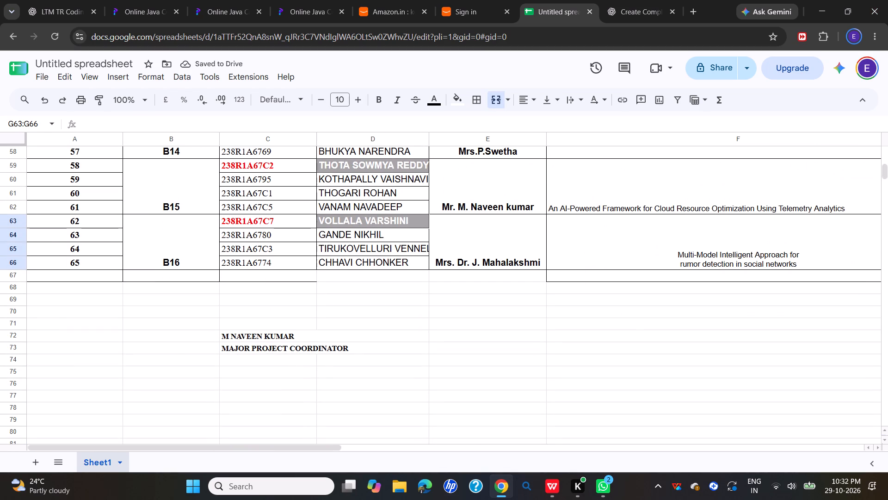
{"action": "left_click", "coordinate": [13, 278]}
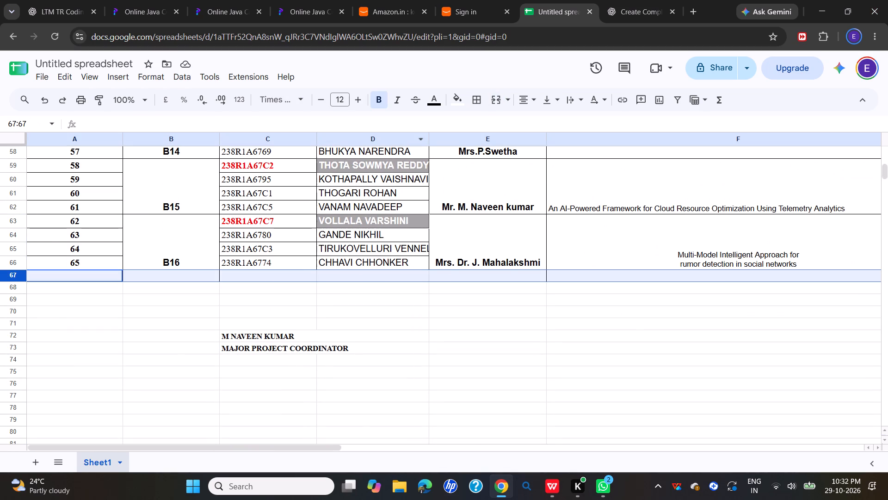
{"action": "right_click", "coordinate": [8, 277]}
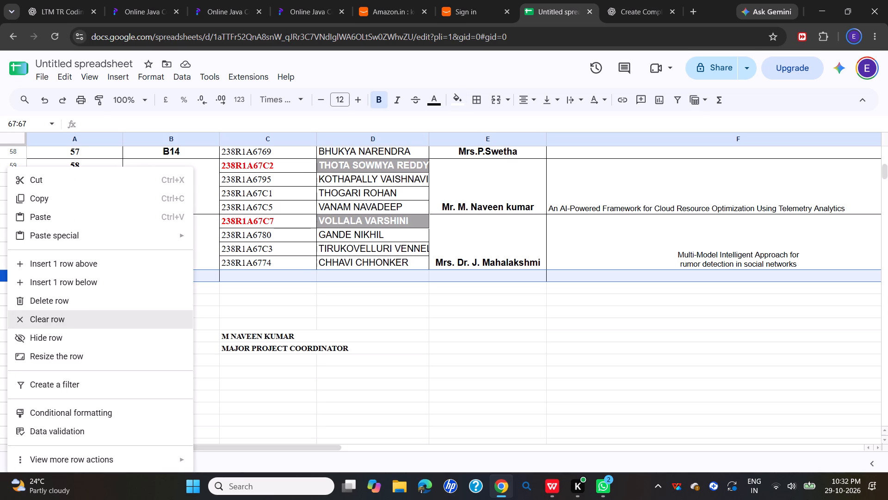
{"action": "left_click", "coordinate": [69, 305]}
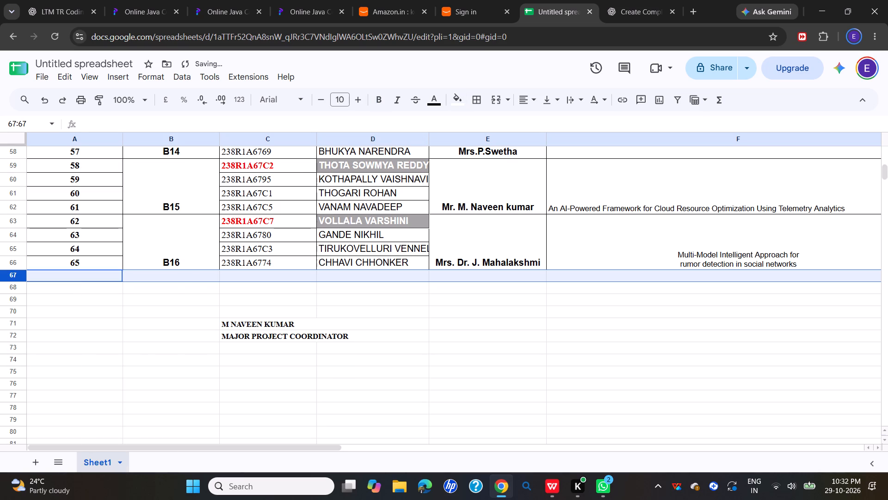
Delete rows 70 to 72, which hold the major project coordinator's name and title below the table.
{"action": "left_click_drag", "start_coordinate": [214, 312], "coordinate": [665, 335]}
{"action": "scroll", "coordinate": [664, 335], "scroll_direction": "left", "scroll_amount": 6}
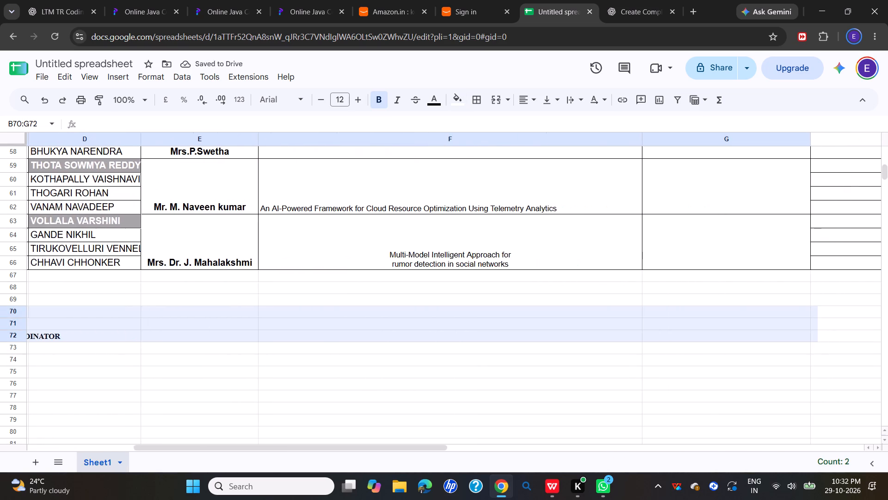
{"action": "left_click_drag", "start_coordinate": [665, 335], "coordinate": [231, 339]}
{"action": "scroll", "coordinate": [665, 335], "scroll_direction": "right", "scroll_amount": 1}
{"action": "scroll", "coordinate": [250, 341], "scroll_direction": "right", "scroll_amount": 3}
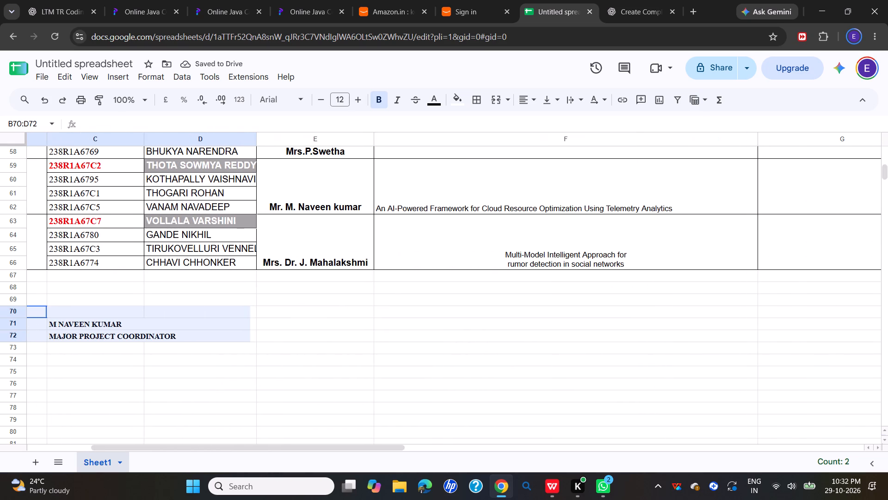
{"action": "left_click_drag", "start_coordinate": [231, 339], "coordinate": [226, 339]}
{"action": "right_click", "coordinate": [149, 323]}
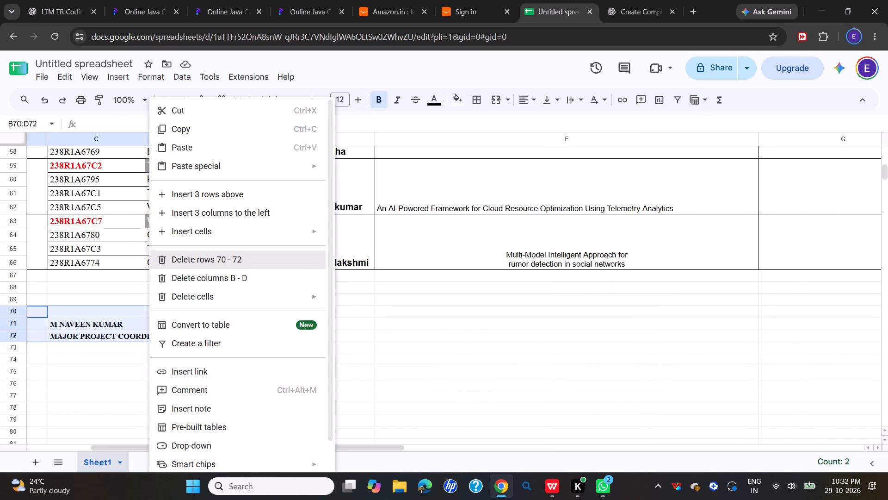
{"action": "left_click", "coordinate": [212, 294]}
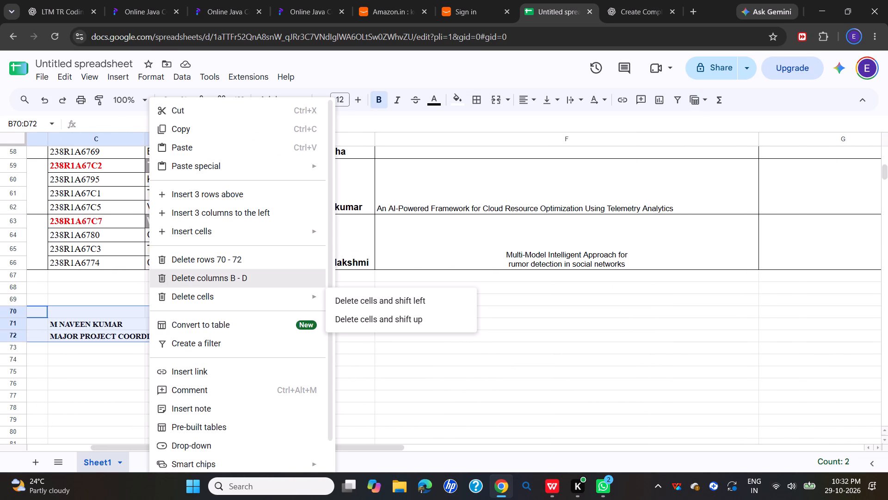
{"action": "left_click", "coordinate": [208, 267]}
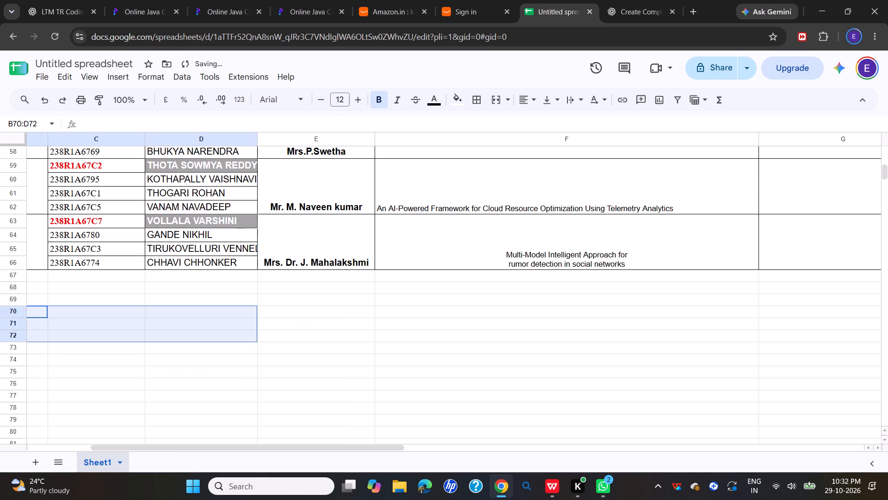
Add a Drop-down data validation rule to the whole MAJOR PROJECT EXECUTION COMPLETED column G, allowing multiple selections.
{"action": "left_click", "coordinate": [351, 312]}
{"action": "scroll", "coordinate": [398, 309], "scroll_direction": "left", "scroll_amount": 5}
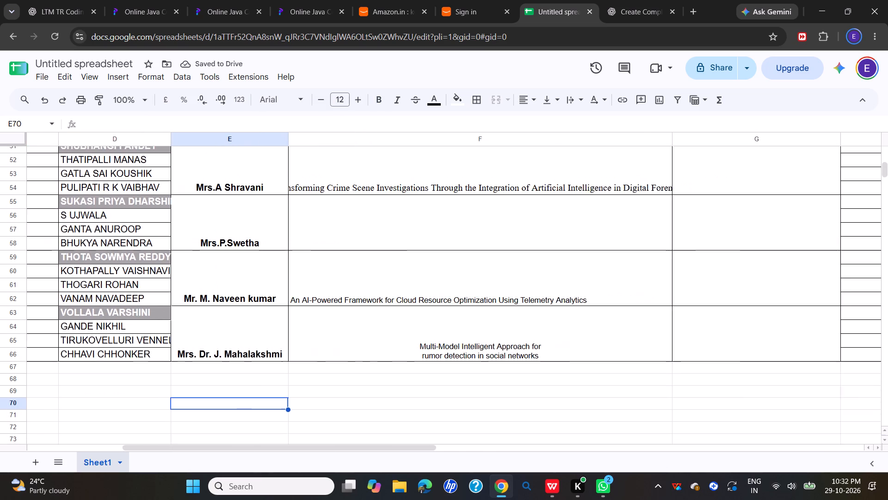
{"action": "scroll", "coordinate": [398, 309], "scroll_direction": "left", "scroll_amount": 6}
{"action": "scroll", "coordinate": [407, 264], "scroll_direction": "up", "scroll_amount": 7}
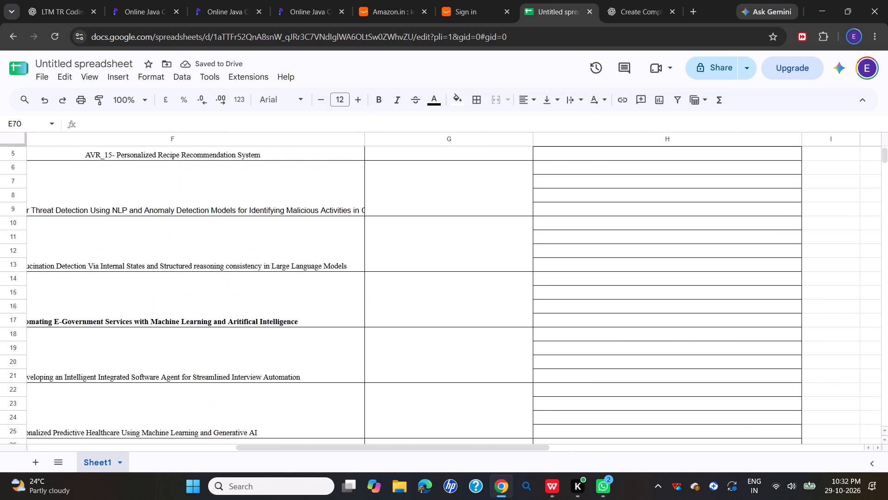
{"action": "left_click", "coordinate": [456, 137]}
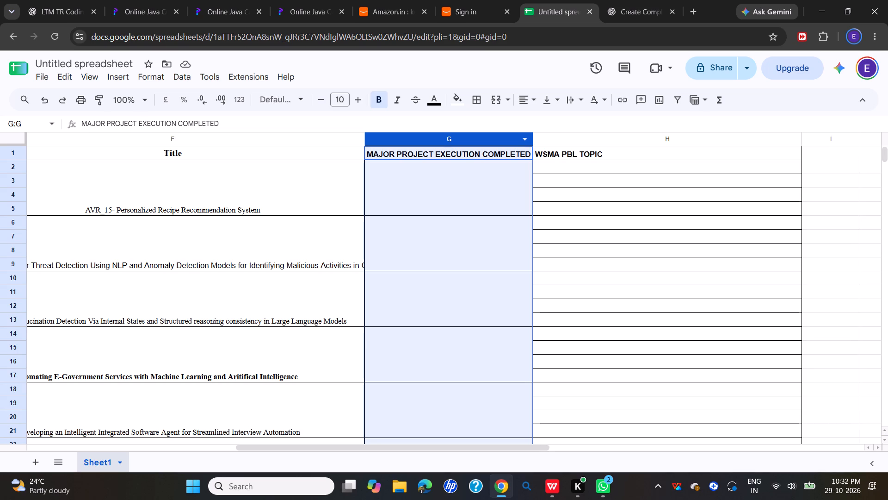
{"action": "right_click", "coordinate": [433, 142]}
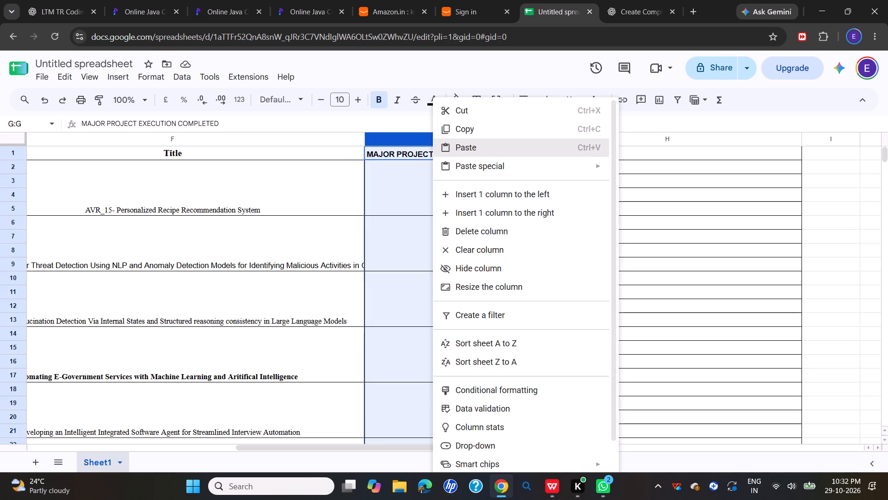
{"action": "left_click", "coordinate": [494, 403]}
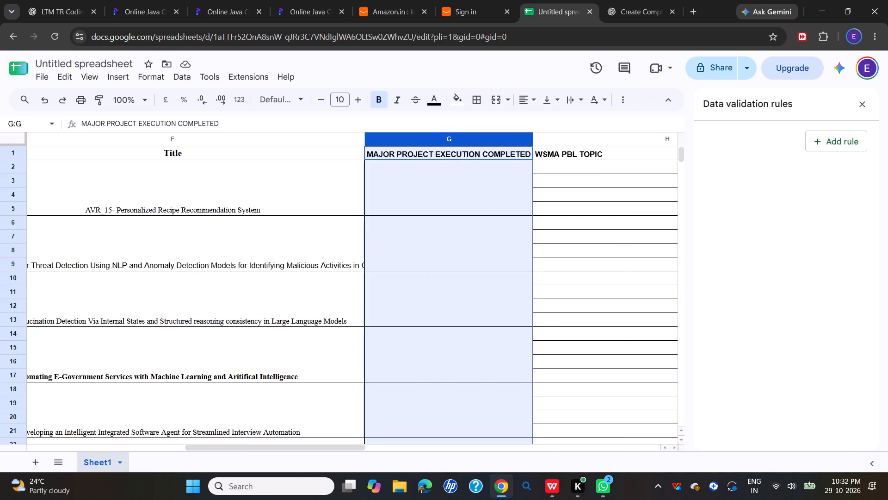
{"action": "left_click", "coordinate": [840, 148]}
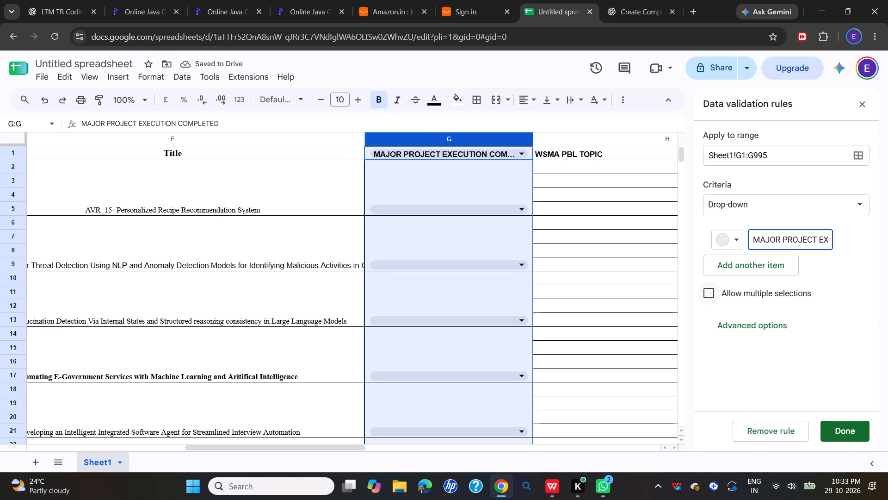
{"action": "left_click", "coordinate": [741, 266]}
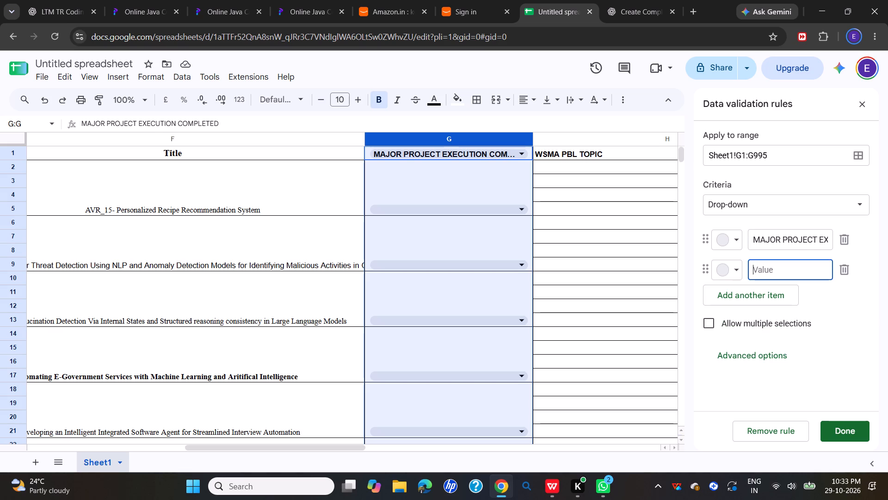
{"action": "left_click", "coordinate": [844, 270]}
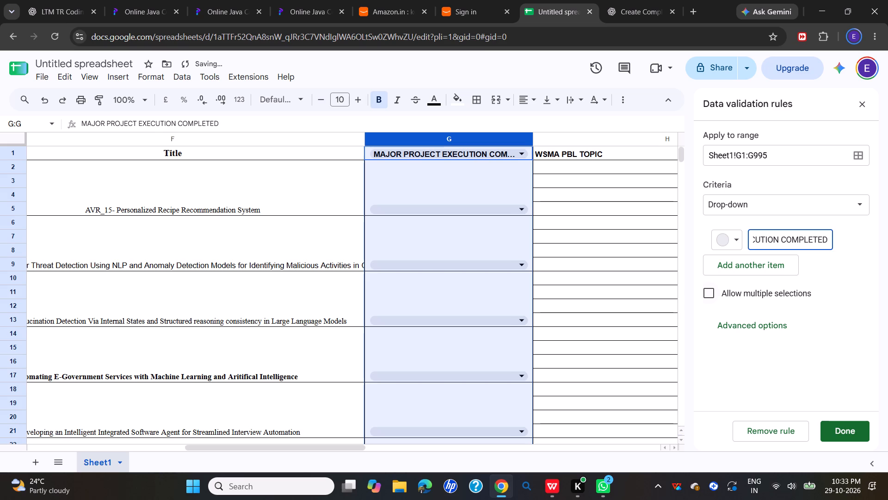
{"action": "left_click", "coordinate": [709, 288]}
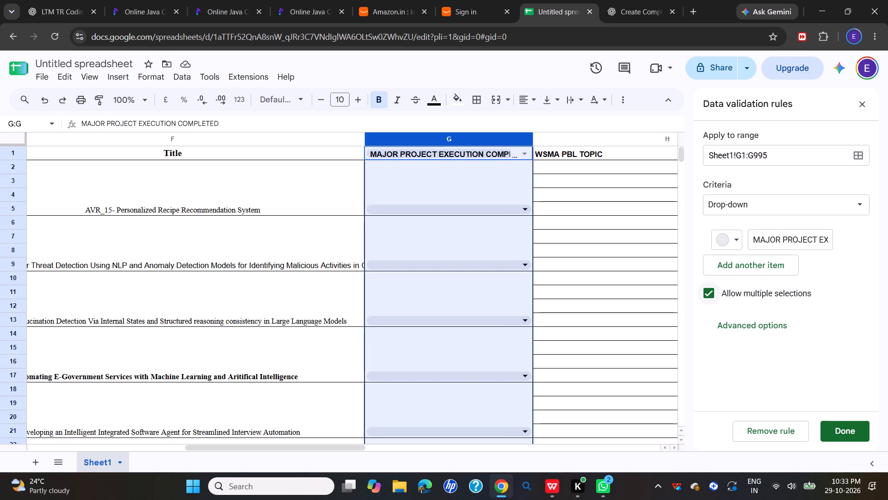
{"action": "left_click", "coordinate": [795, 204]}
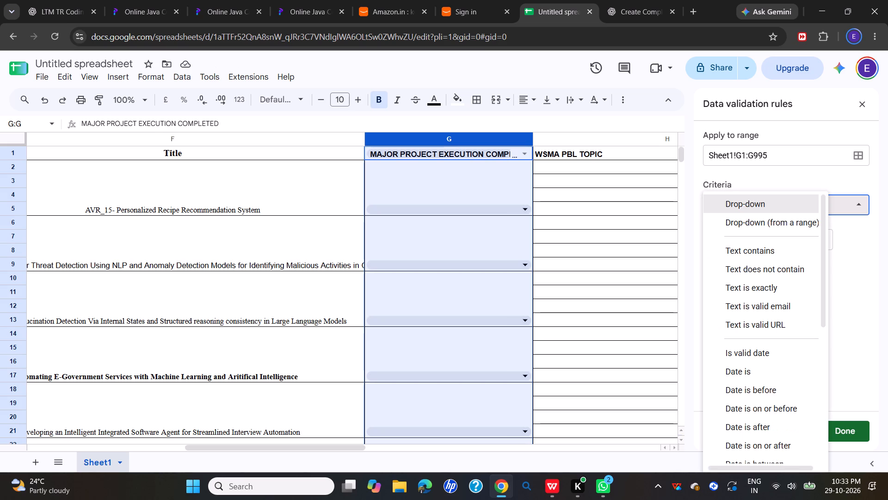
{"action": "left_click", "coordinate": [755, 203]}
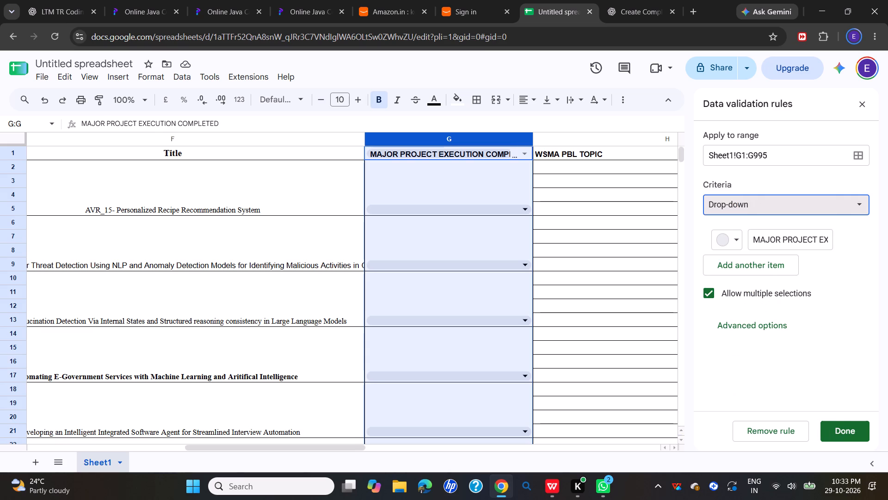
Add a second item, "Completed", to the column G drop-down rule.
{"action": "left_click", "coordinate": [777, 265]}
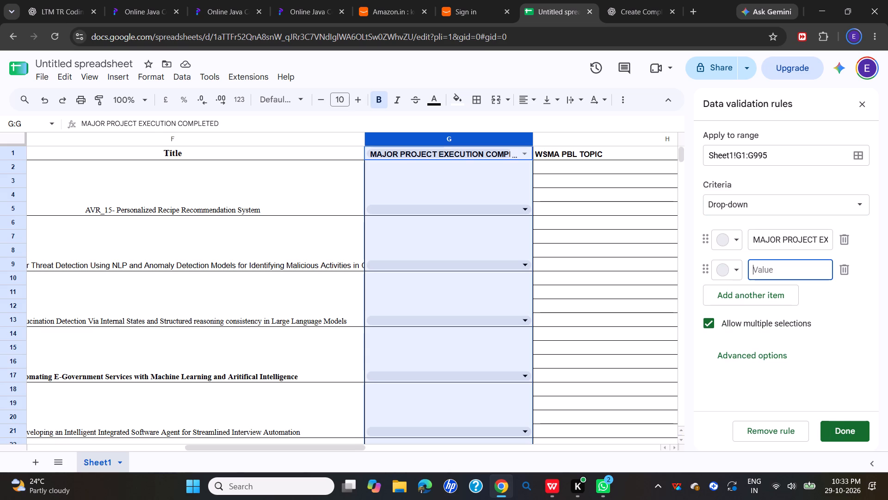
{"action": "type", "text": "cOM"}
{"action": "key", "text": "BackSpace"}
{"action": "key", "text": "BackSpace"}
{"action": "key", "text": "BackSpace"}
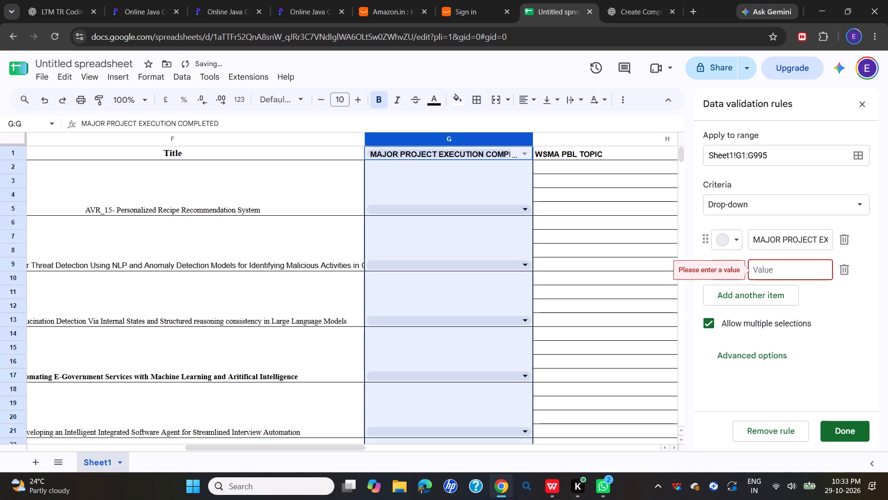
{"action": "type", "text": "Com"}
{"action": "type", "text": "pleteed"}
{"action": "key", "text": "BackSpace"}
{"action": "key", "text": "BackSpace"}
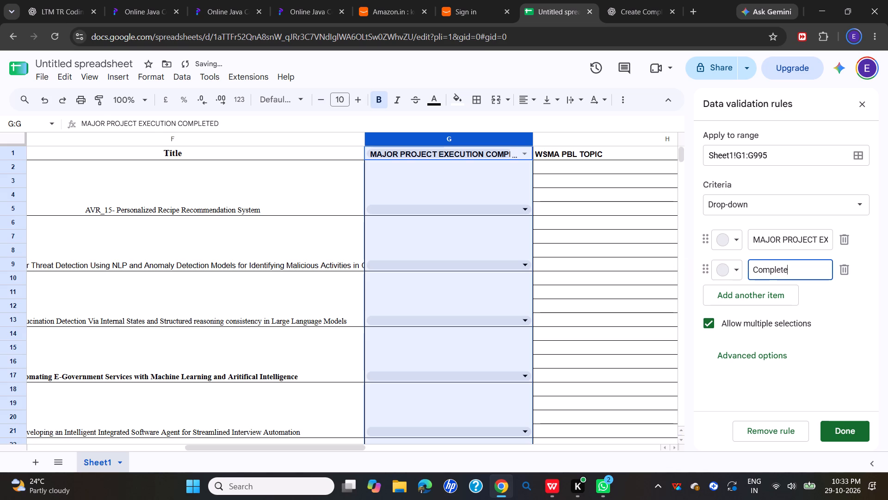
{"action": "type", "text": "d"}
{"action": "key", "text": "space"}
Add a third item to the drop-down rule, beginning "Not Completed (".
{"action": "left_click", "coordinate": [768, 296]}
{"action": "type", "text": "Not Comple"}
{"action": "type", "text": "ted"}
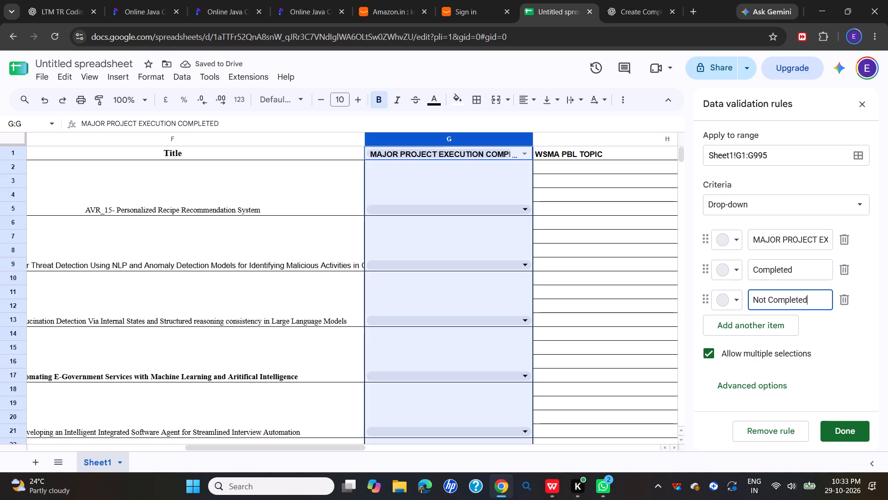
{"action": "key", "text": "space"}
{"action": "type", "text": "("}
Extend the "Completed" drop-down item to read "Completed (Sir Has Explained)".
{"action": "left_click", "coordinate": [802, 272]}
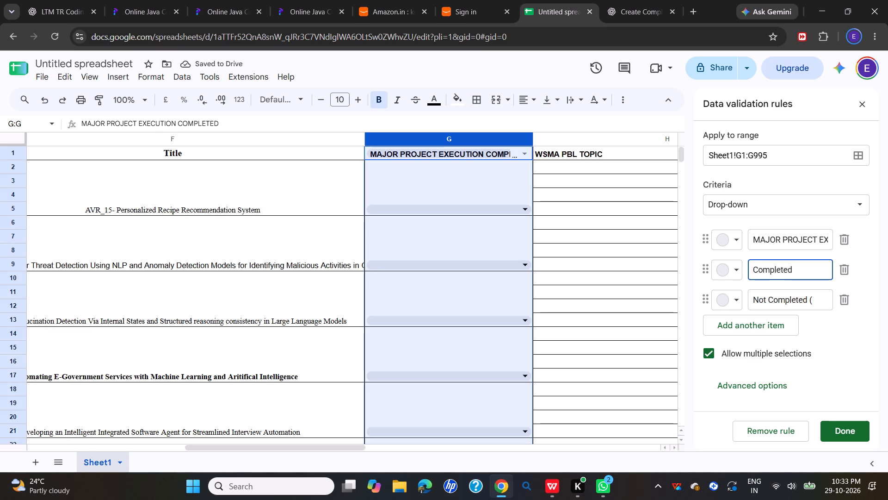
{"action": "key", "text": "shift+parenleft"}
{"action": "type", "text": "Sir"}
{"action": "key", "text": "space"}
{"action": "type", "text": "Has"}
{"action": "key", "text": "space"}
{"action": "type", "text": "Explained"}
{"action": "key", "text": "shift+parenright"}
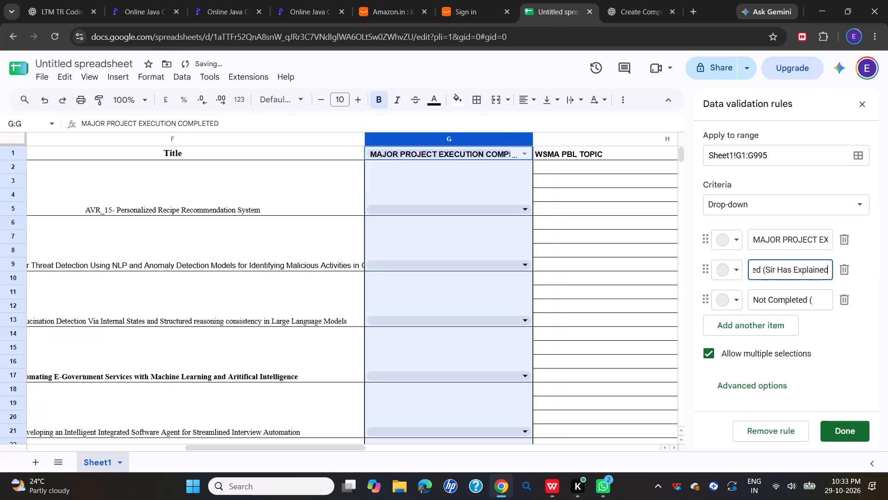
Extend the "Not Completed" item to "Not Completed (We need Sir Help for Exceution)" and save the column G drop-down rule.
{"action": "left_click", "coordinate": [820, 300]}
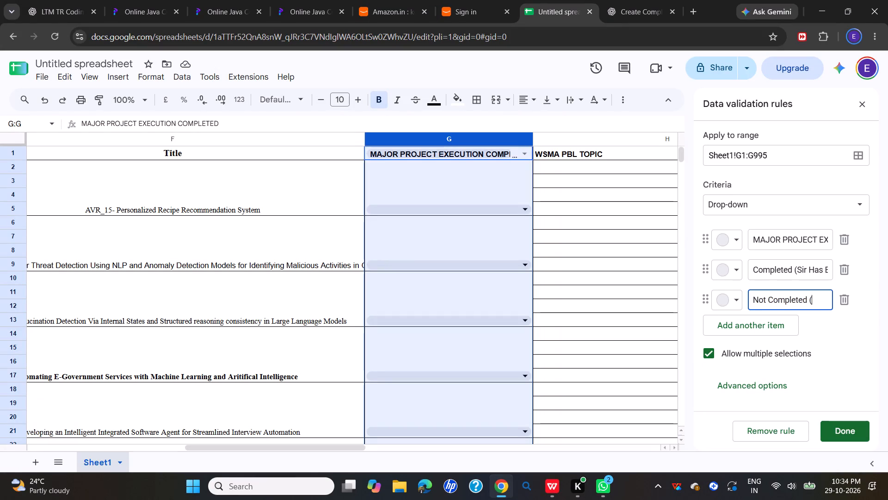
{"action": "type", "text": "Sir will"}
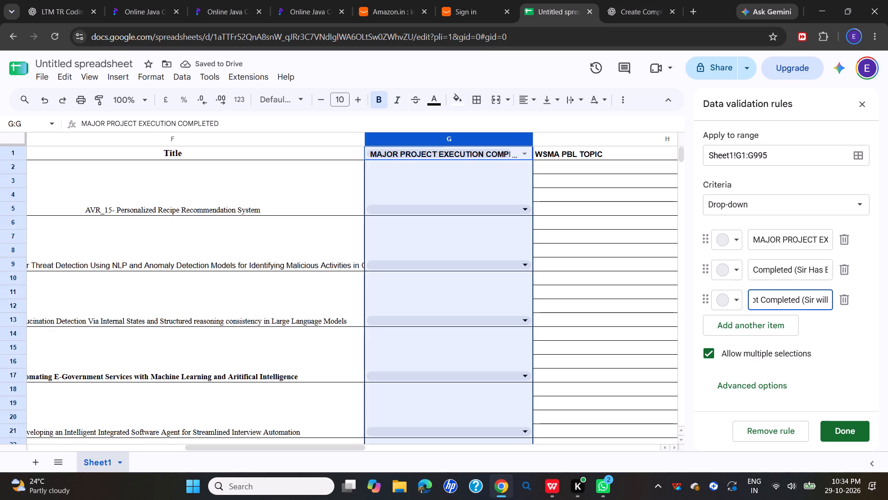
{"action": "key", "text": "BackSpace"}
{"action": "key", "text": "BackSpace"}
{"action": "key", "text": "BackSpace"}
{"action": "key", "text": "BackSpace"}
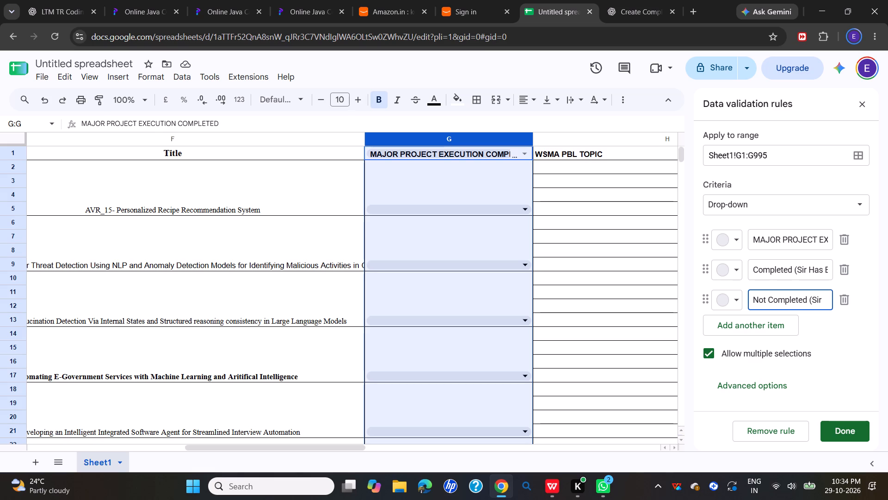
{"action": "key", "text": "BackSpace"}
{"action": "key", "text": "BackSpace"}
{"action": "key", "text": "BackSpace"}
{"action": "key", "text": "BackSpace"}
{"action": "type", "text": "We need"}
{"action": "key", "text": "space"}
{"action": "type", "text": "Sir"}
{"action": "key", "text": "space"}
{"action": "type", "text": "hel"}
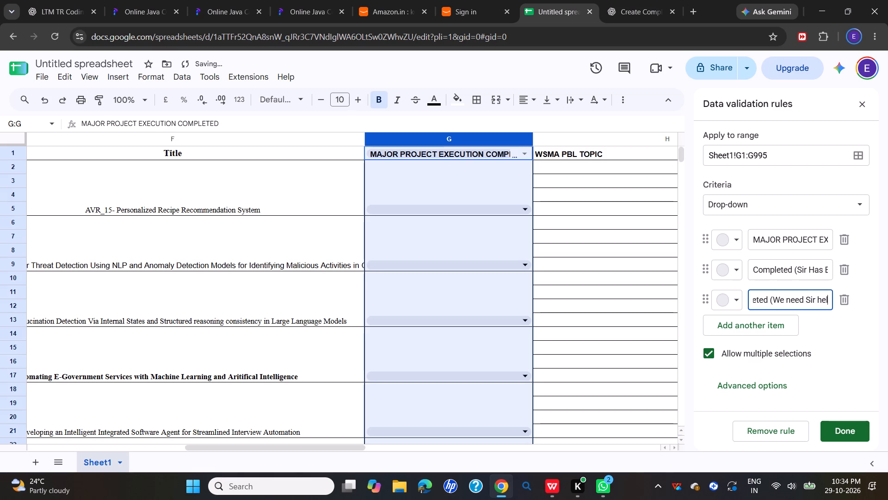
{"action": "key", "text": "BackSpace"}
{"action": "key", "text": "BackSpace"}
{"action": "key", "text": "BackSpace"}
{"action": "type", "text": "help"}
{"action": "key", "text": "BackSpace"}
{"action": "key", "text": "BackSpace"}
{"action": "key", "text": "BackSpace"}
{"action": "key", "text": "BackSpace"}
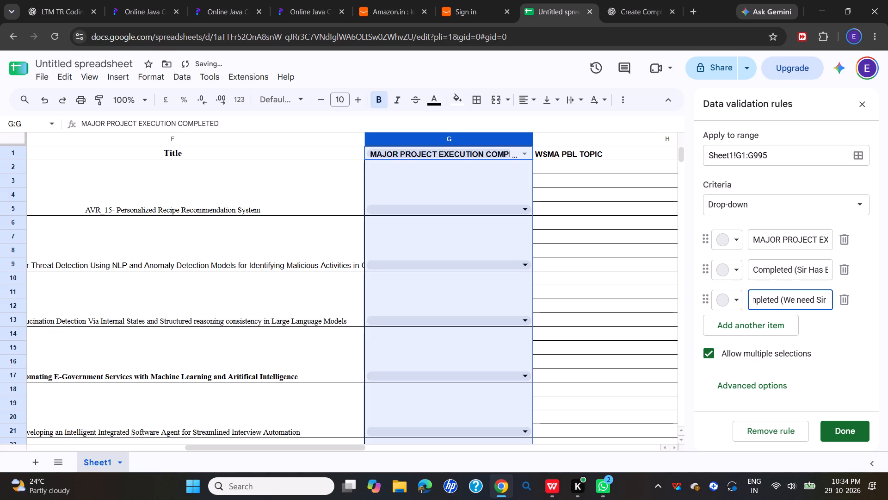
{"action": "type", "text": "Help for Exceution)"}
{"action": "left_click", "coordinate": [848, 430]}
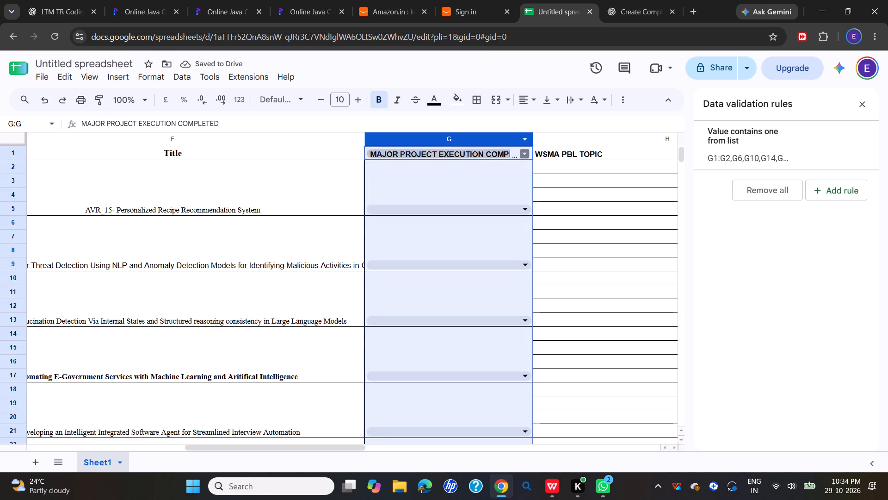
Delete the "MAJOR PROJECT EXECUTION COMPLETED" item from the column G drop-down rule and save it.
{"action": "left_click", "coordinate": [525, 214]}
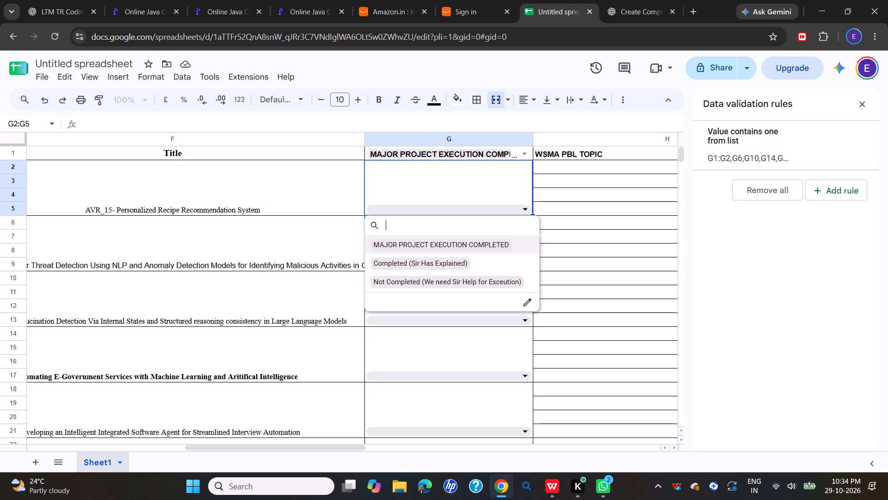
{"action": "left_click", "coordinate": [779, 149]}
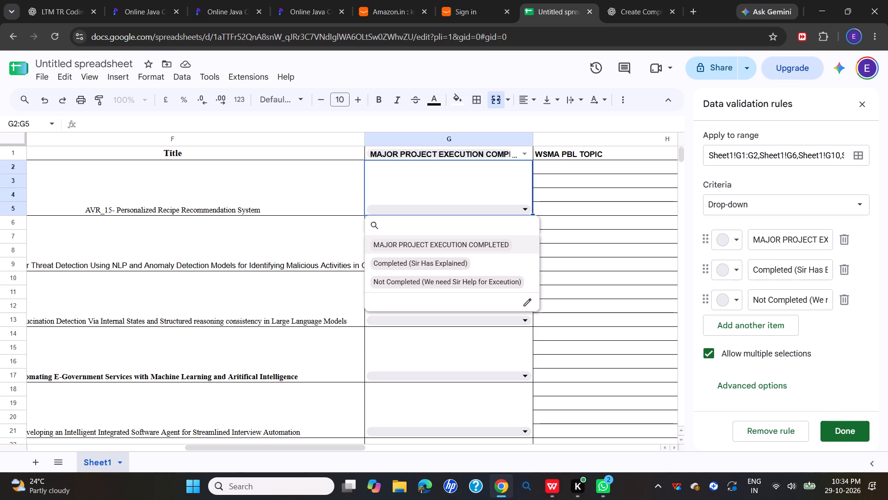
{"action": "left_click", "coordinate": [842, 238]}
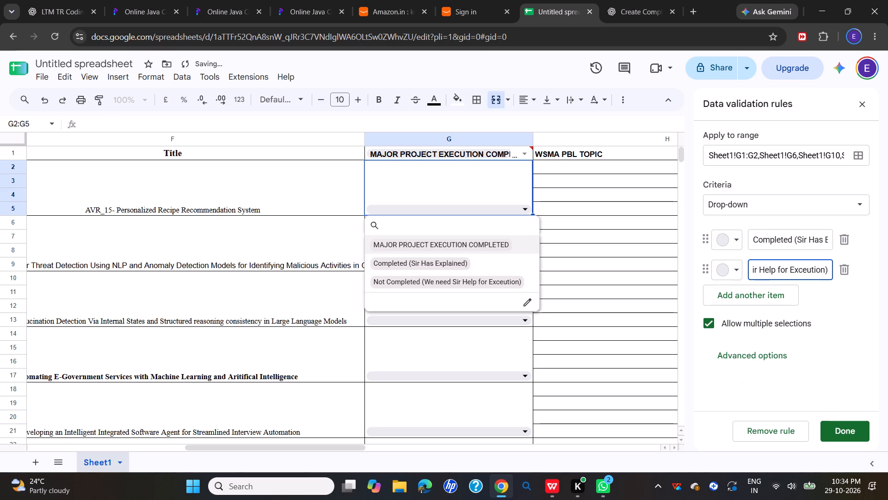
{"action": "left_click", "coordinate": [841, 430]}
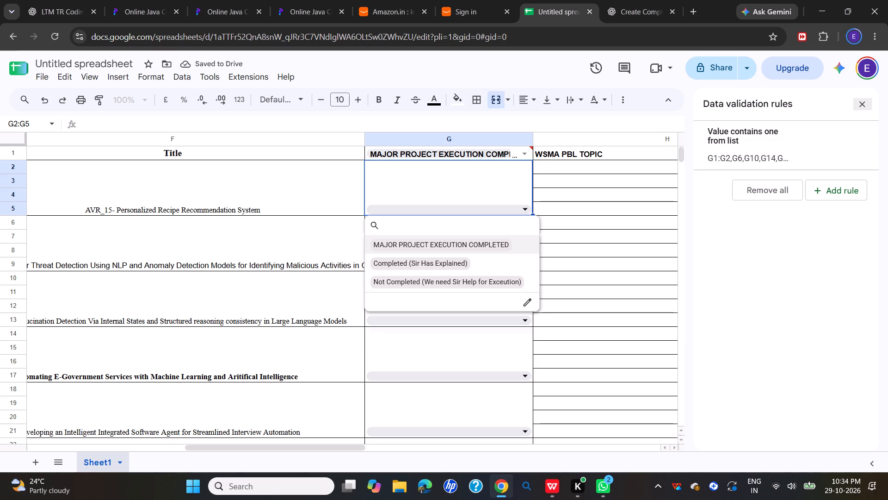
Select both "Completed (Sir Has Explained)" and "Not Completed (We need Sir Help for Exceution)" in the first team's drop-down, G2:G5.
{"action": "left_click", "coordinate": [456, 193]}
{"action": "left_click", "coordinate": [510, 210]}
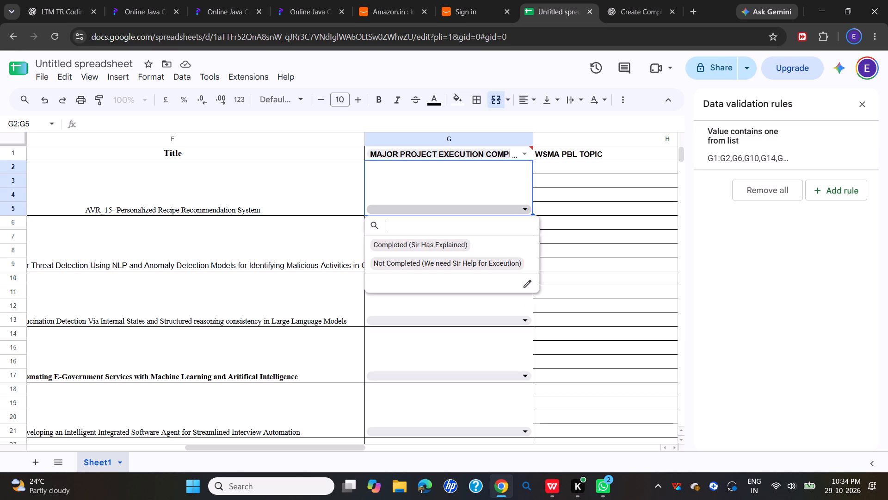
{"action": "left_click", "coordinate": [444, 246]}
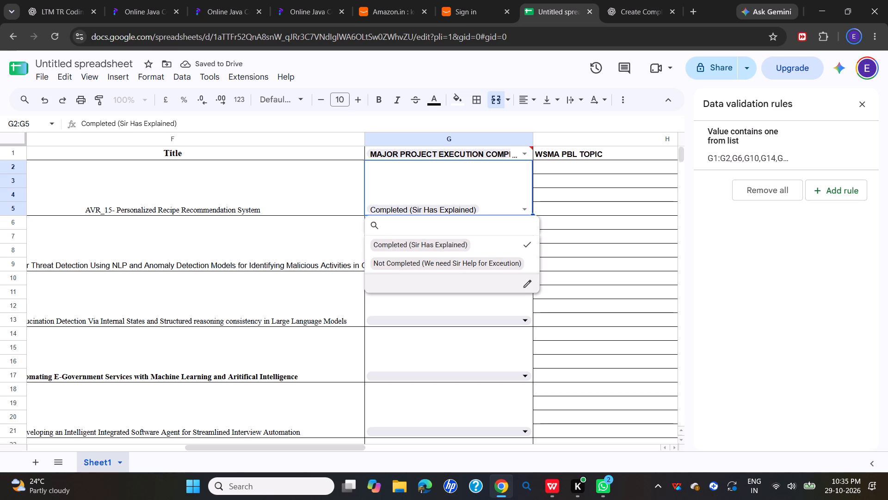
{"action": "left_click", "coordinate": [467, 263]}
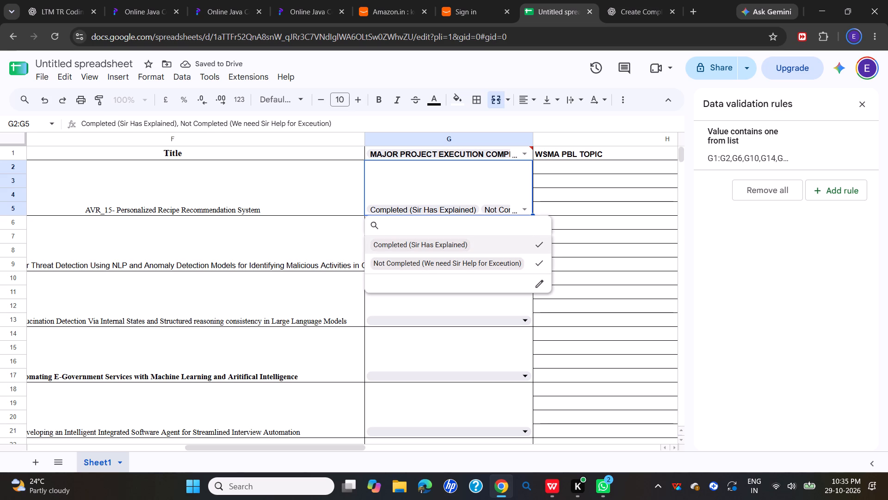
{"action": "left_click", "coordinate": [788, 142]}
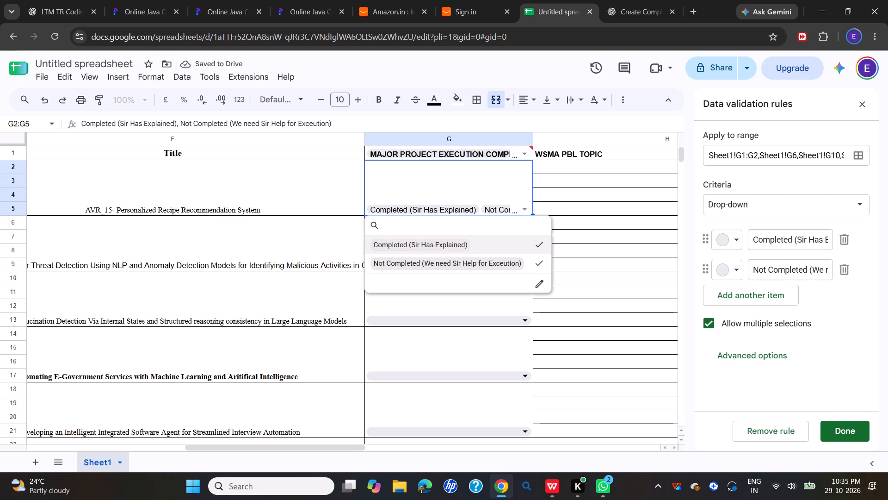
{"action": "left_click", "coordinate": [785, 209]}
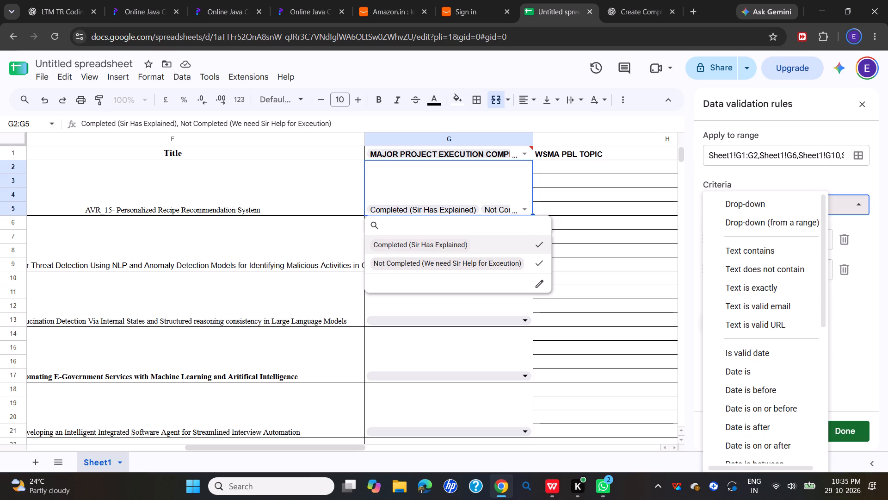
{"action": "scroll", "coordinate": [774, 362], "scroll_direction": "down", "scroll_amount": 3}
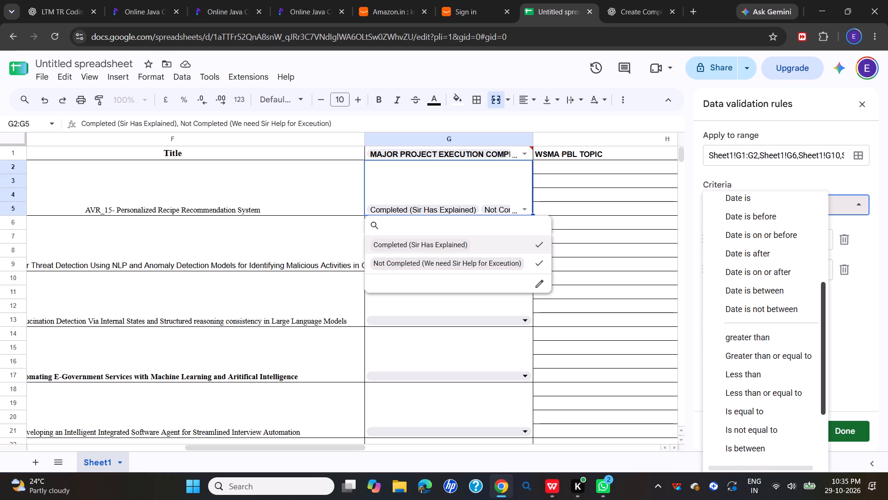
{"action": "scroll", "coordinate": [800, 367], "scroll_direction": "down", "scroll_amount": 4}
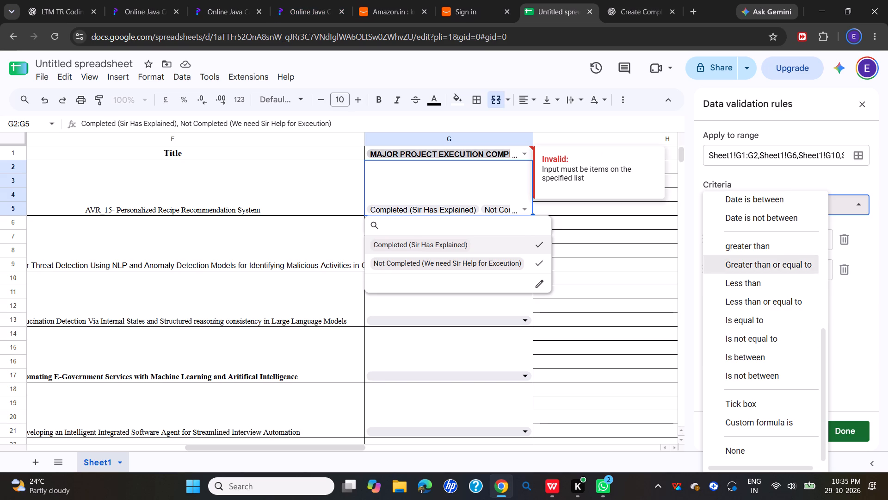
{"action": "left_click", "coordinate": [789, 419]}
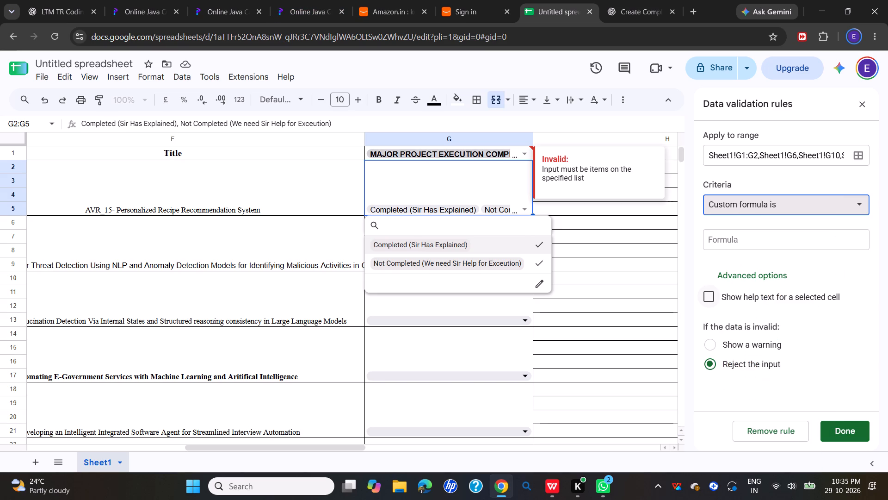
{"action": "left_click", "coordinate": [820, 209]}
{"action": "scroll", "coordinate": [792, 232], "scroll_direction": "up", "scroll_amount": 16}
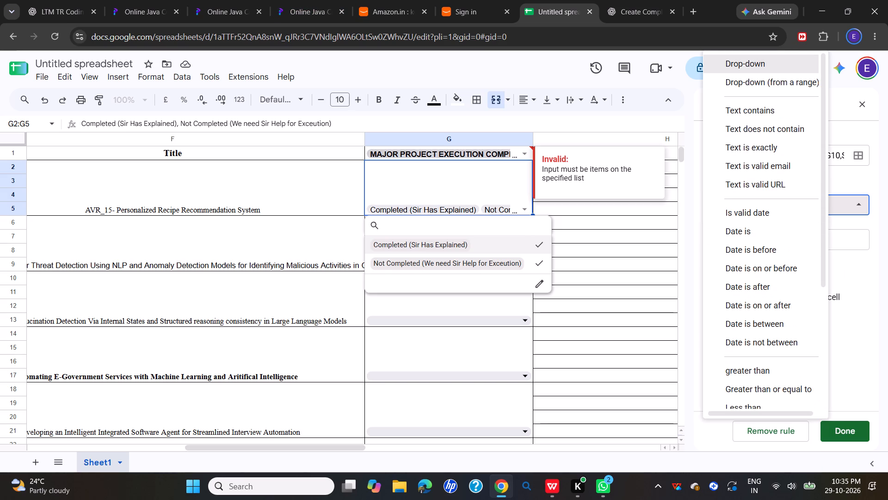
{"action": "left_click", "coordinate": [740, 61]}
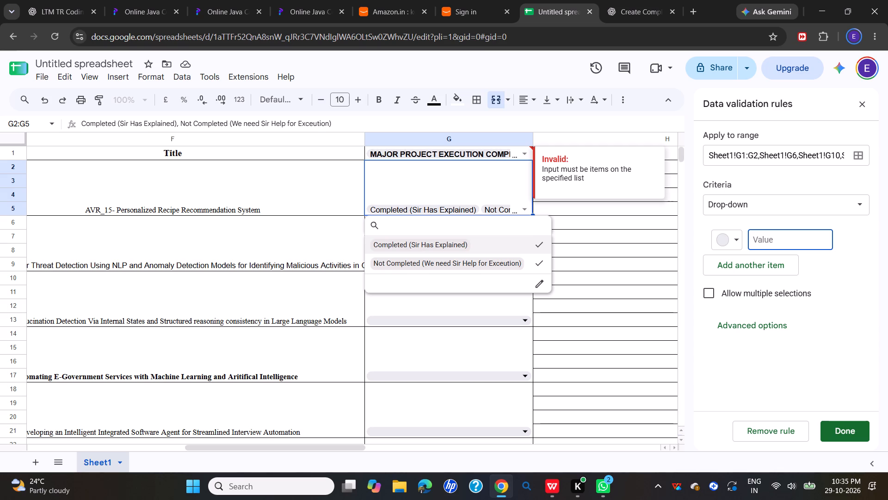
Deselect "Not Completed (We need Sir Help for Exceution)" in the G2:G5 drop-down, leaving "Completed (Sir Has Explained)" selected.
{"action": "left_click", "coordinate": [510, 209]}
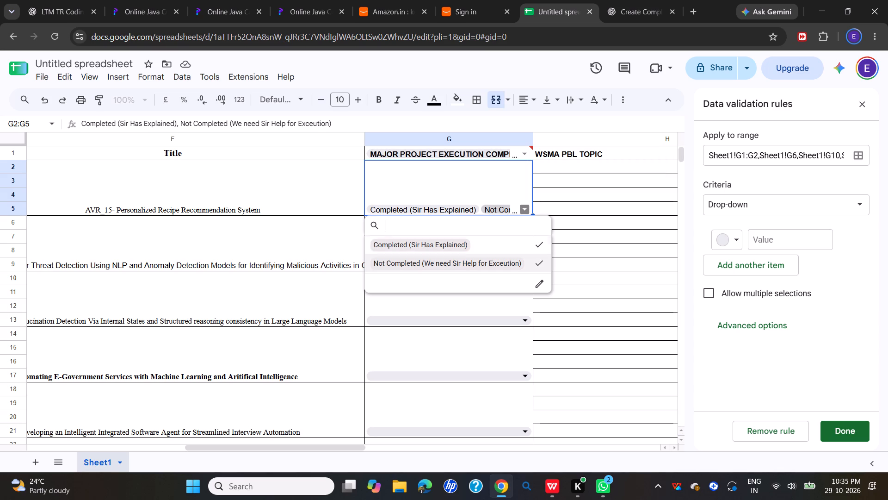
{"action": "left_click", "coordinate": [519, 261]}
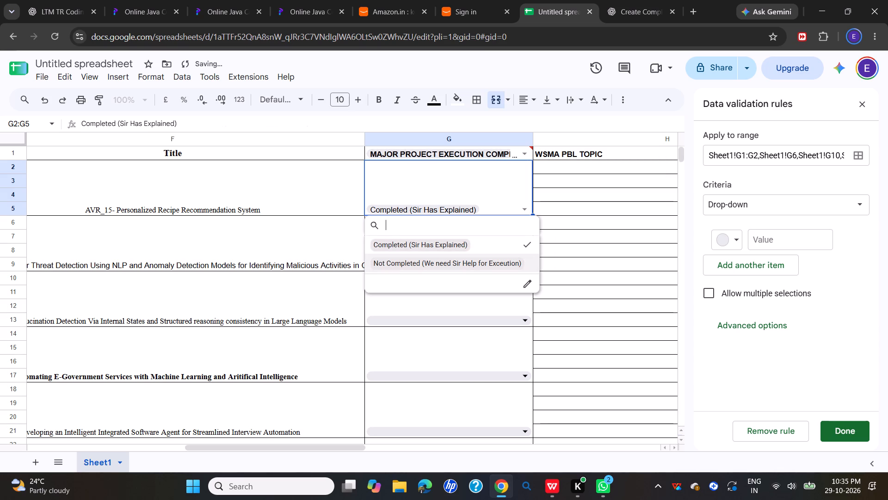
{"action": "left_click", "coordinate": [566, 298]}
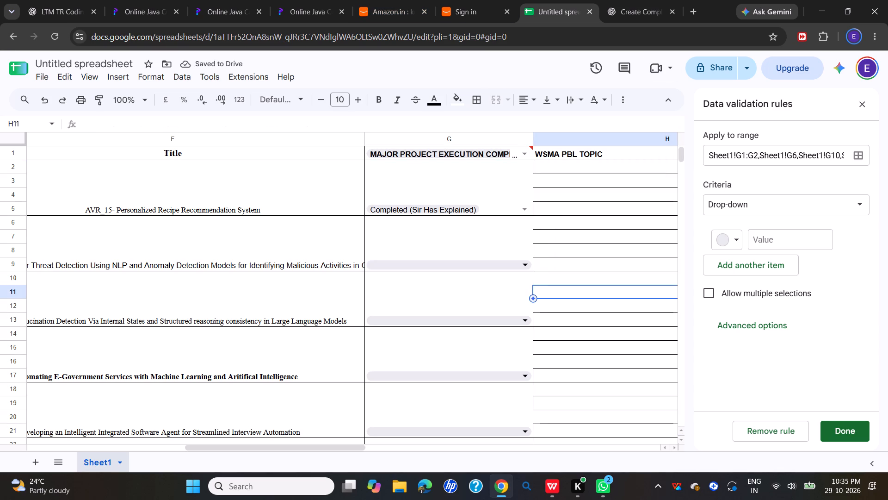
Close the data validation rules without saving the pending rule edits.
{"action": "scroll", "coordinate": [649, 256], "scroll_direction": "left", "scroll_amount": 3}
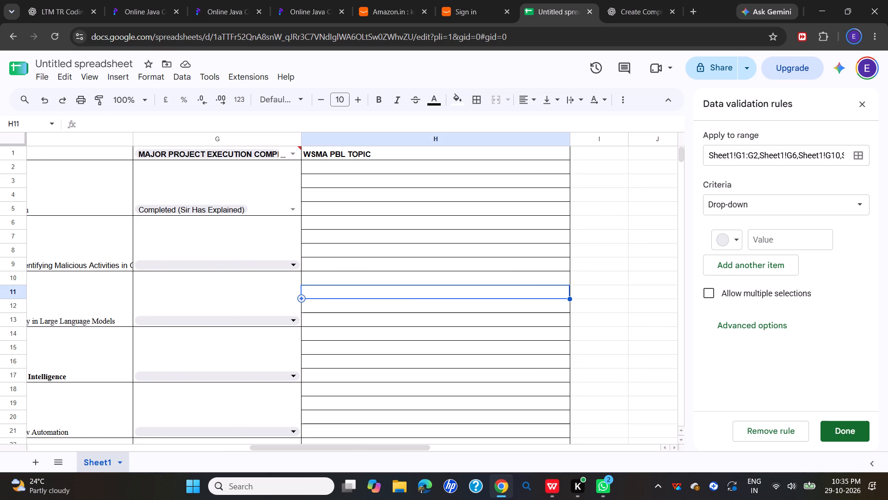
{"action": "left_click", "coordinate": [869, 106]}
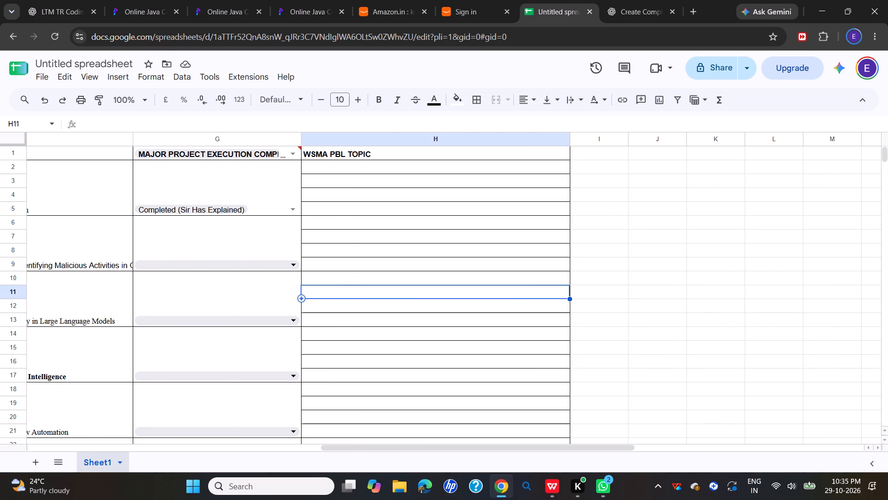
Review the team table from the roll numbers across to the execution status and WSMA PBL TOPIC columns.
{"action": "scroll", "coordinate": [520, 252], "scroll_direction": "right", "scroll_amount": 6}
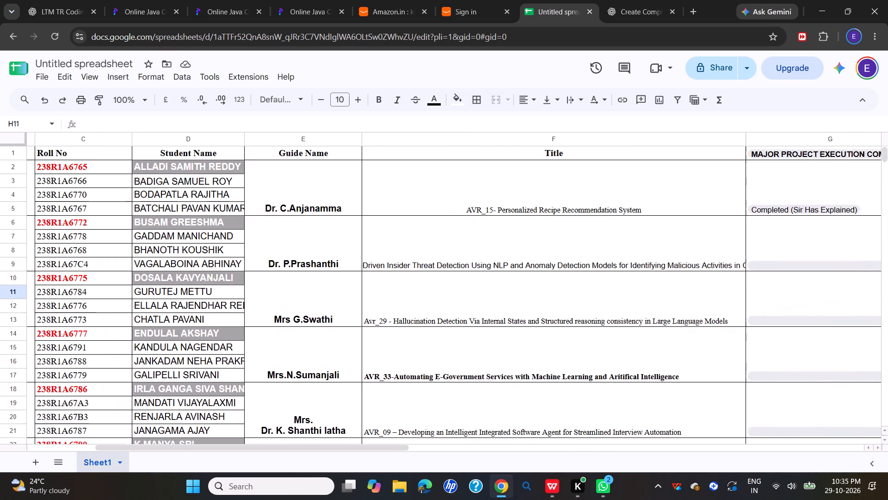
{"action": "scroll", "coordinate": [521, 251], "scroll_direction": "right", "scroll_amount": 2}
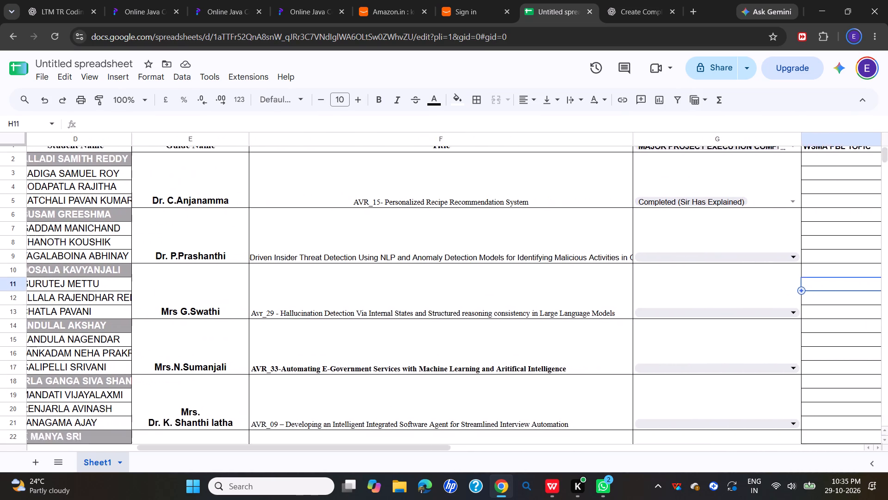
{"action": "scroll", "coordinate": [521, 251], "scroll_direction": "right", "scroll_amount": 1}
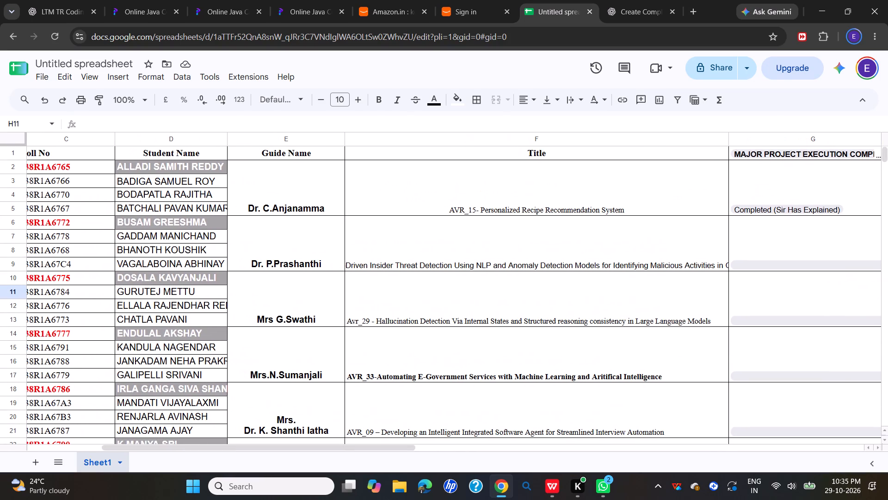
{"action": "scroll", "coordinate": [521, 251], "scroll_direction": "right", "scroll_amount": 1}
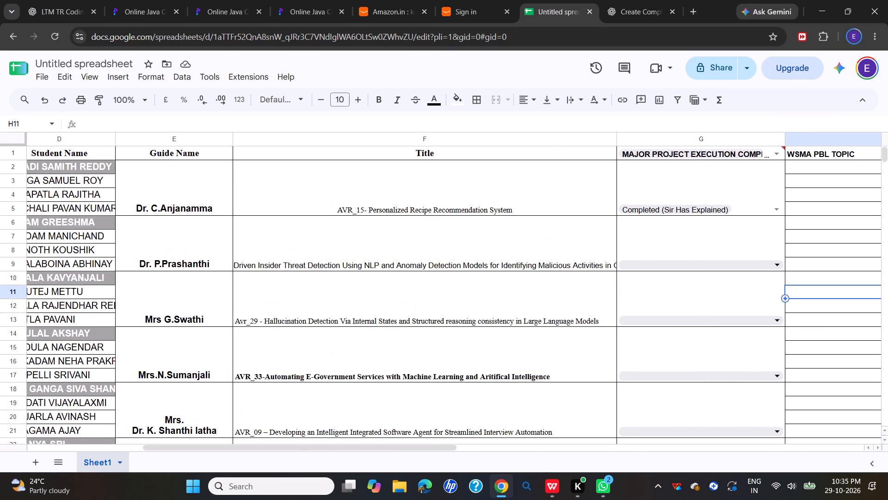
{"action": "scroll", "coordinate": [521, 251], "scroll_direction": "right", "scroll_amount": 1}
{"action": "scroll", "coordinate": [521, 251], "scroll_direction": "up", "scroll_amount": 2}
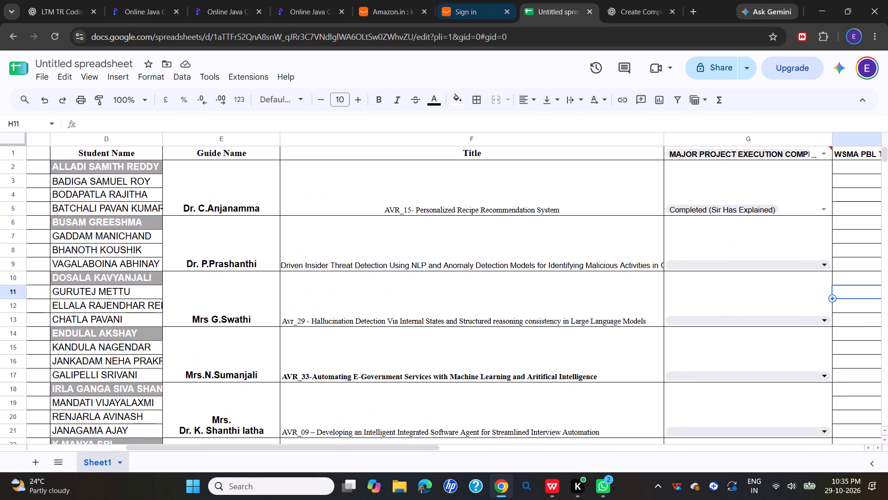
Merge the WSMA PBL TOPIC cells for the first four teams: H2:H5, H6:H9, H10:H13 and H14:H17.
{"action": "scroll", "coordinate": [730, 204], "scroll_direction": "left", "scroll_amount": 3}
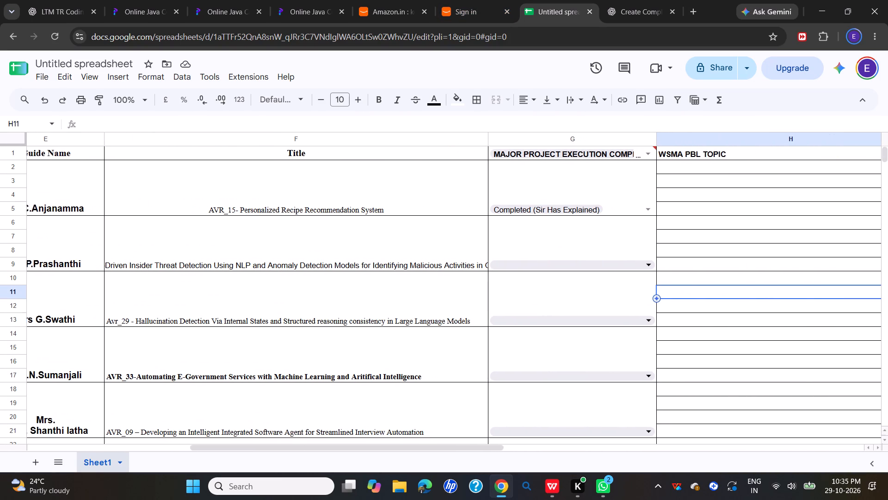
{"action": "scroll", "coordinate": [730, 204], "scroll_direction": "left", "scroll_amount": 4}
{"action": "left_click_drag", "start_coordinate": [455, 169], "coordinate": [532, 206]}
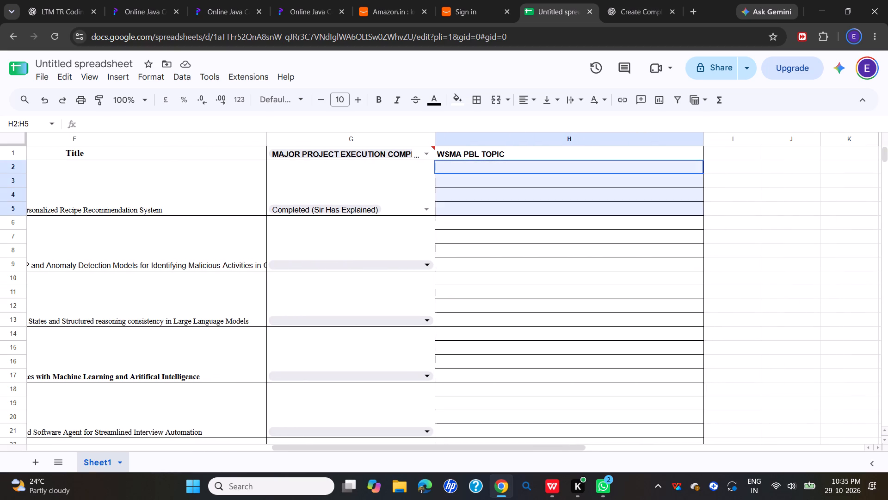
{"action": "left_click_drag", "start_coordinate": [532, 206], "coordinate": [592, 211]}
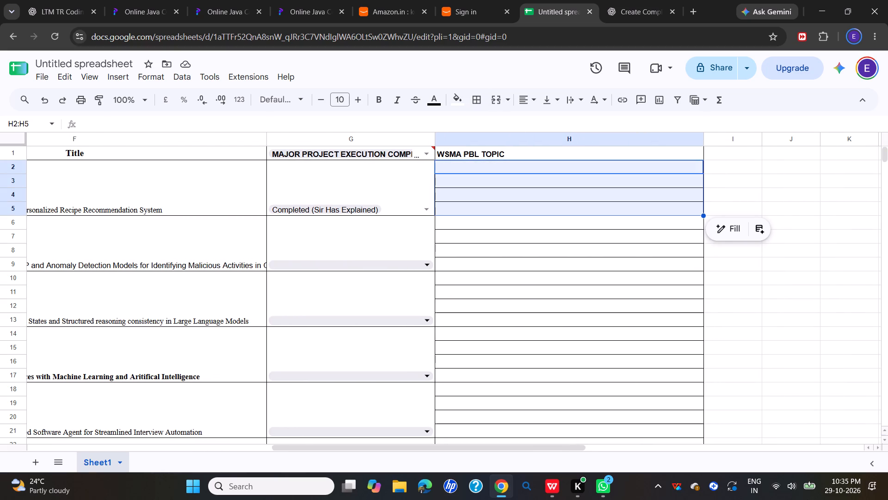
{"action": "left_click", "coordinate": [494, 100]}
{"action": "left_click_drag", "start_coordinate": [461, 226], "coordinate": [635, 269]}
{"action": "left_click", "coordinate": [499, 105]}
{"action": "scroll", "coordinate": [533, 248], "scroll_direction": "down", "scroll_amount": 1}
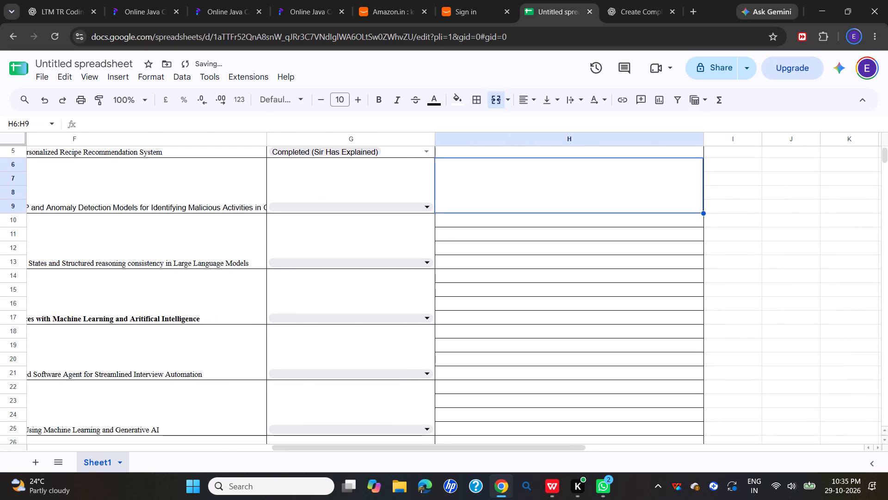
{"action": "left_click_drag", "start_coordinate": [458, 223], "coordinate": [526, 263]}
{"action": "left_click", "coordinate": [499, 96]}
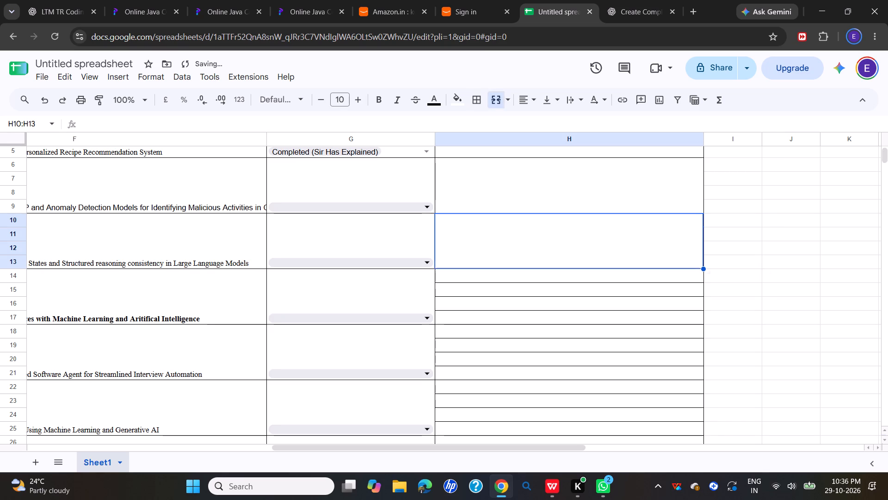
{"action": "left_click_drag", "start_coordinate": [466, 281], "coordinate": [512, 317]}
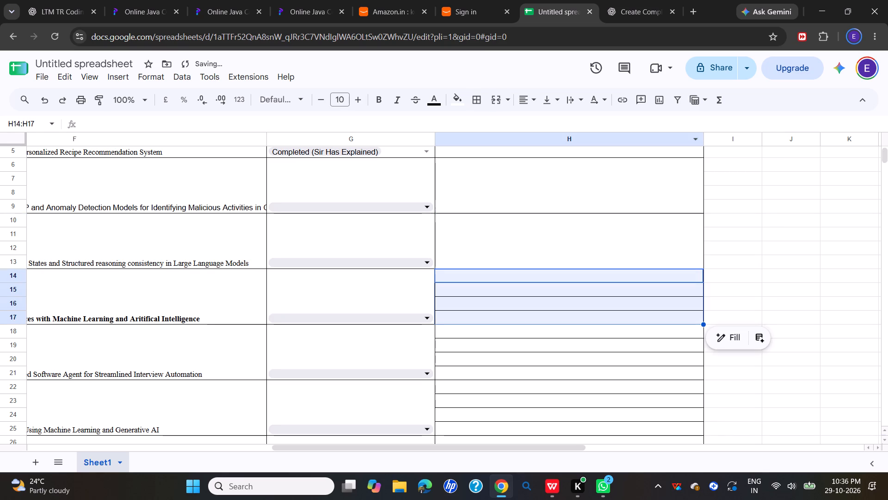
{"action": "left_click", "coordinate": [494, 105]}
Merge the WSMA PBL TOPIC cells for four more teams: H18:H21, H22:H25, H26:H29 and H30:H33.
{"action": "scroll", "coordinate": [487, 263], "scroll_direction": "down", "scroll_amount": 2}
{"action": "left_click_drag", "start_coordinate": [450, 216], "coordinate": [469, 237]}
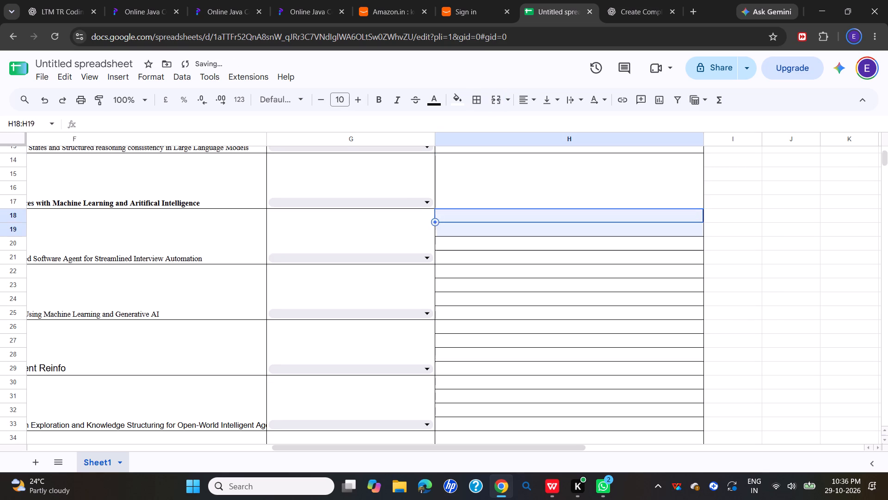
{"action": "left_click_drag", "start_coordinate": [469, 237], "coordinate": [485, 255]}
{"action": "left_click", "coordinate": [497, 98]}
{"action": "left_click_drag", "start_coordinate": [451, 271], "coordinate": [460, 309]}
{"action": "left_click", "coordinate": [490, 100]}
{"action": "scroll", "coordinate": [467, 309], "scroll_direction": "down", "scroll_amount": 1}
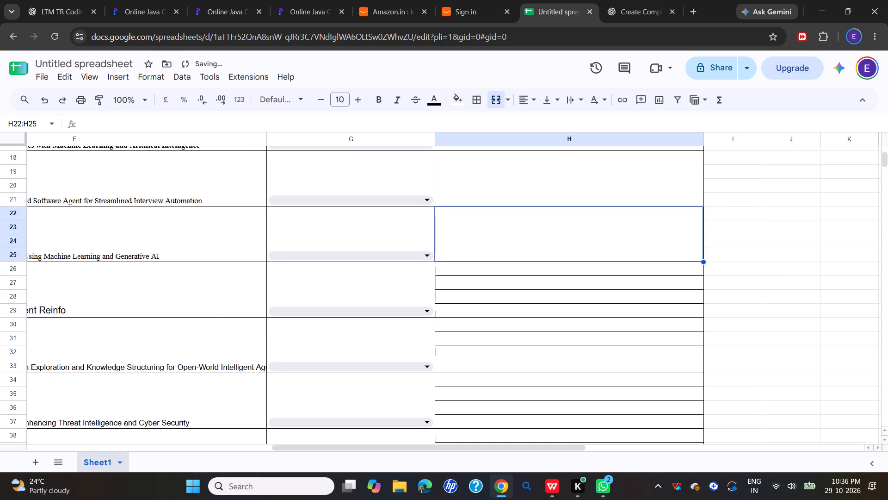
{"action": "scroll", "coordinate": [467, 309], "scroll_direction": "down", "scroll_amount": 1}
{"action": "left_click_drag", "start_coordinate": [445, 213], "coordinate": [473, 248]}
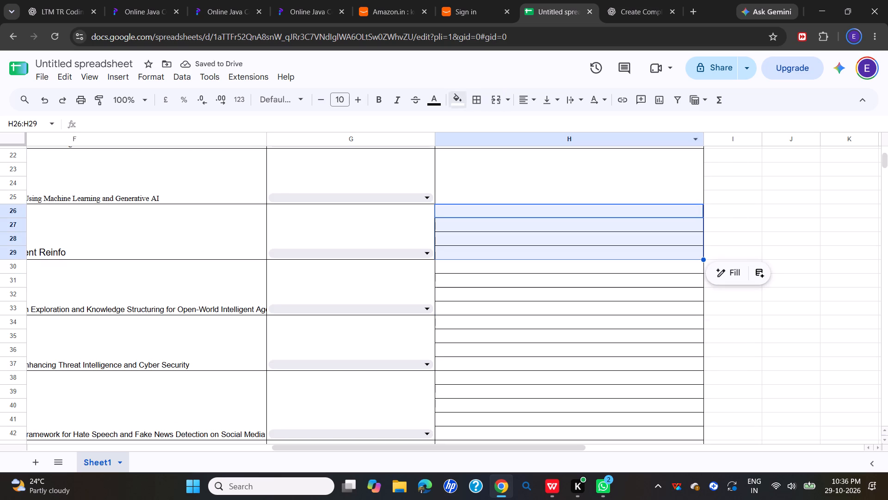
{"action": "left_click", "coordinate": [496, 98]}
{"action": "left_click_drag", "start_coordinate": [450, 272], "coordinate": [464, 307]}
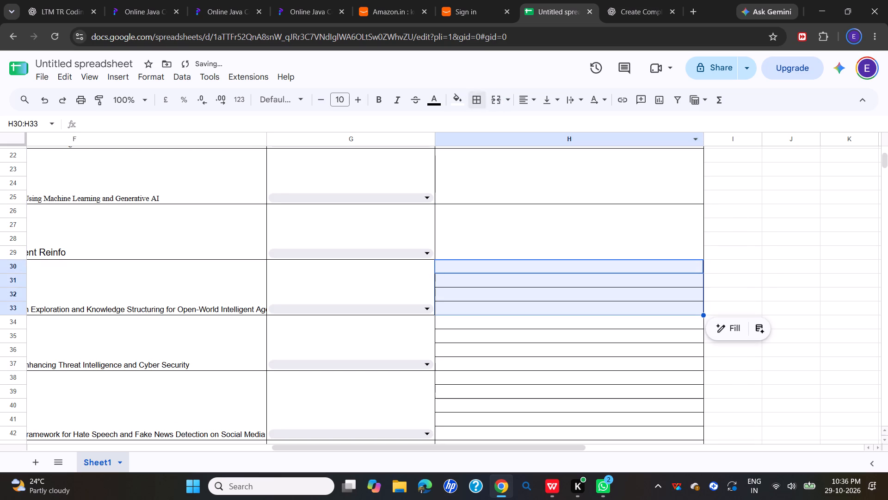
{"action": "left_click", "coordinate": [499, 99]}
Merge the WSMA PBL TOPIC cells for four more teams: H34:H37, H38:H42, H43:H46 and H47:H50.
{"action": "scroll", "coordinate": [491, 247], "scroll_direction": "down", "scroll_amount": 2}
{"action": "left_click_drag", "start_coordinate": [451, 206], "coordinate": [459, 223]}
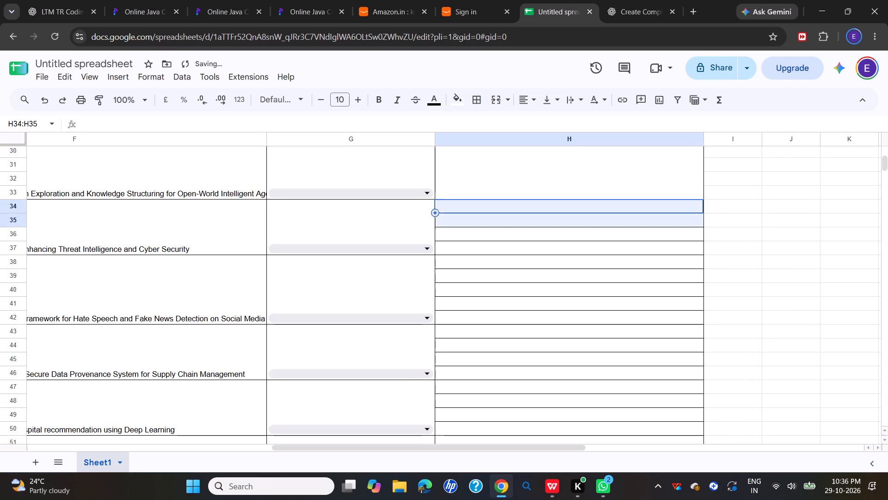
{"action": "left_click_drag", "start_coordinate": [459, 223], "coordinate": [471, 247]}
{"action": "left_click", "coordinate": [496, 98]}
{"action": "left_click_drag", "start_coordinate": [449, 262], "coordinate": [454, 283]}
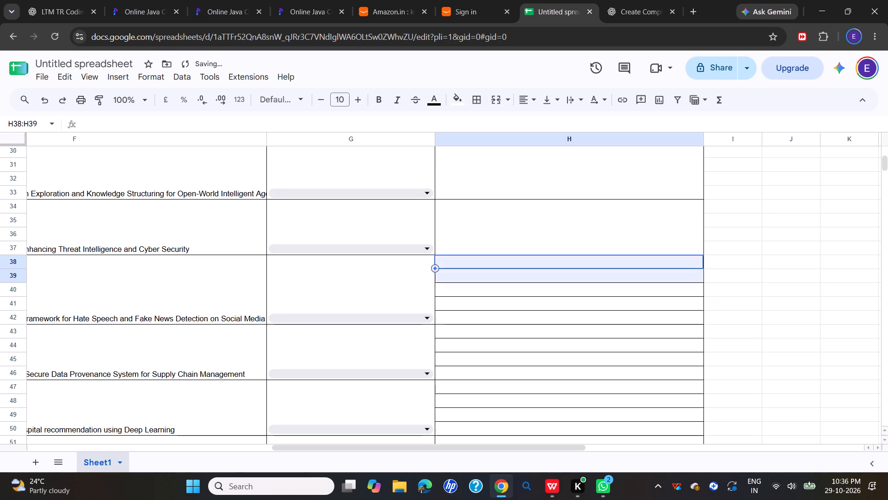
{"action": "left_click_drag", "start_coordinate": [454, 283], "coordinate": [455, 315]}
{"action": "left_click", "coordinate": [490, 104]}
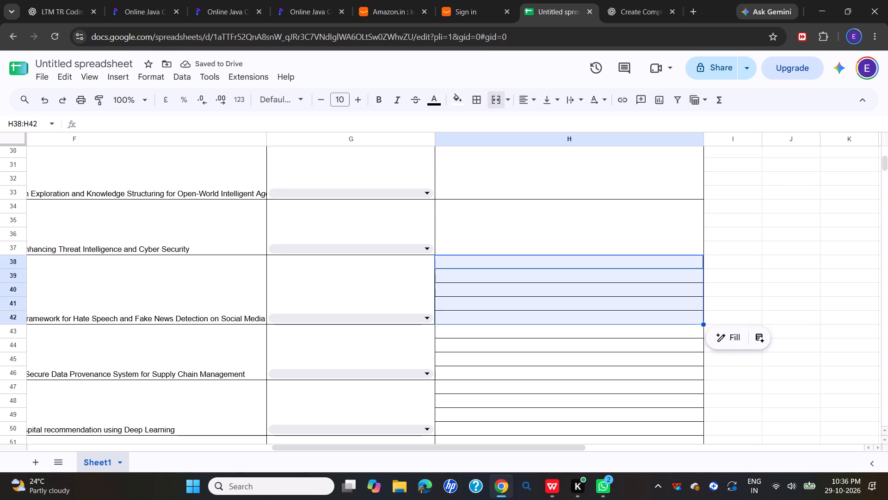
{"action": "scroll", "coordinate": [478, 249], "scroll_direction": "down", "scroll_amount": 2}
{"action": "left_click_drag", "start_coordinate": [450, 215], "coordinate": [462, 257]}
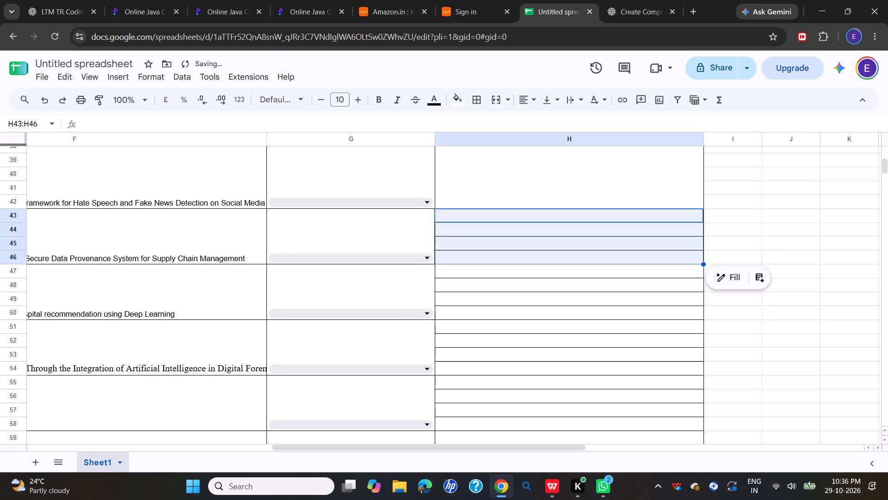
{"action": "left_click", "coordinate": [497, 98]}
{"action": "left_click_drag", "start_coordinate": [456, 274], "coordinate": [458, 307]}
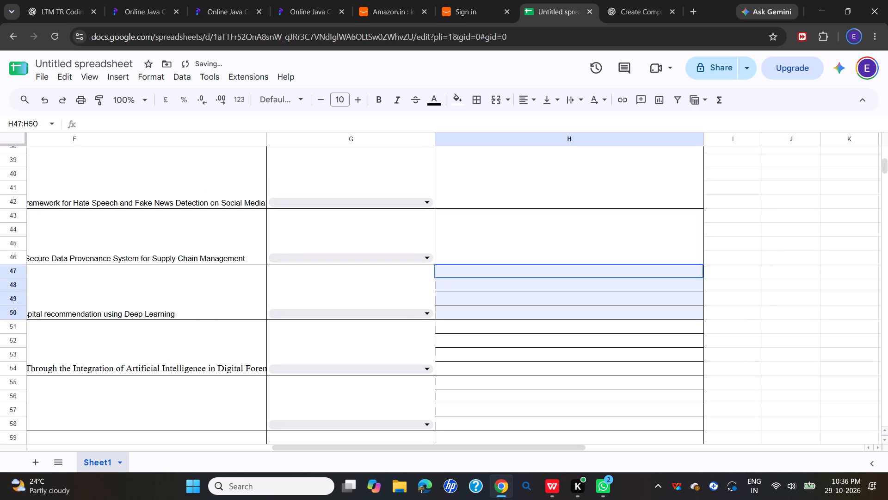
{"action": "left_click_drag", "start_coordinate": [458, 307], "coordinate": [458, 311]}
{"action": "left_click", "coordinate": [497, 102]}
Merge the WSMA PBL TOPIC cells for the last four teams: H51:H54, H55:H58, H59:H62 and H63:H66.
{"action": "scroll", "coordinate": [482, 235], "scroll_direction": "down", "scroll_amount": 1}
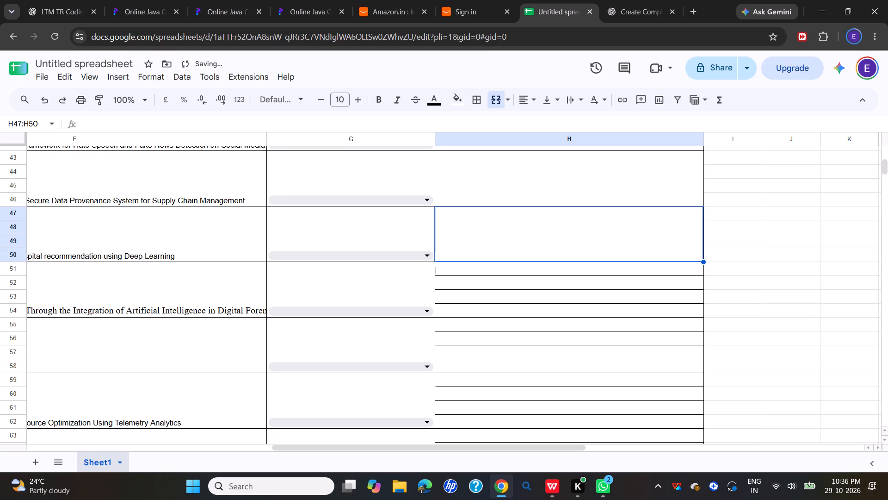
{"action": "left_click_drag", "start_coordinate": [450, 272], "coordinate": [453, 308]}
{"action": "left_click", "coordinate": [502, 100]}
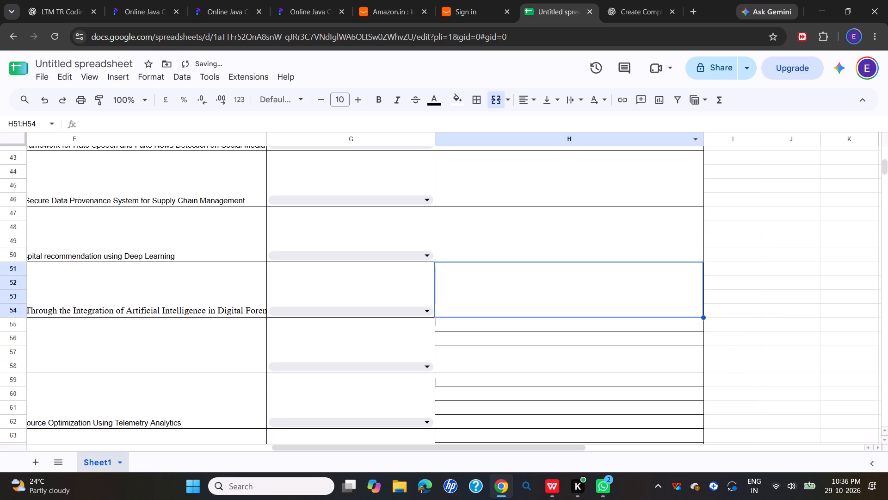
{"action": "left_click_drag", "start_coordinate": [456, 326], "coordinate": [456, 363]}
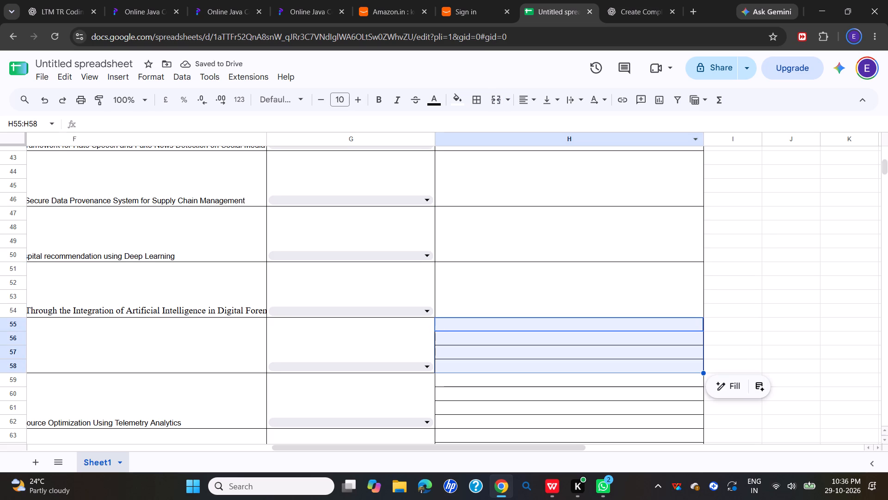
{"action": "left_click", "coordinate": [498, 108]}
{"action": "scroll", "coordinate": [485, 218], "scroll_direction": "down", "scroll_amount": 2}
{"action": "left_click_drag", "start_coordinate": [451, 264], "coordinate": [456, 303]}
{"action": "left_click", "coordinate": [493, 101]}
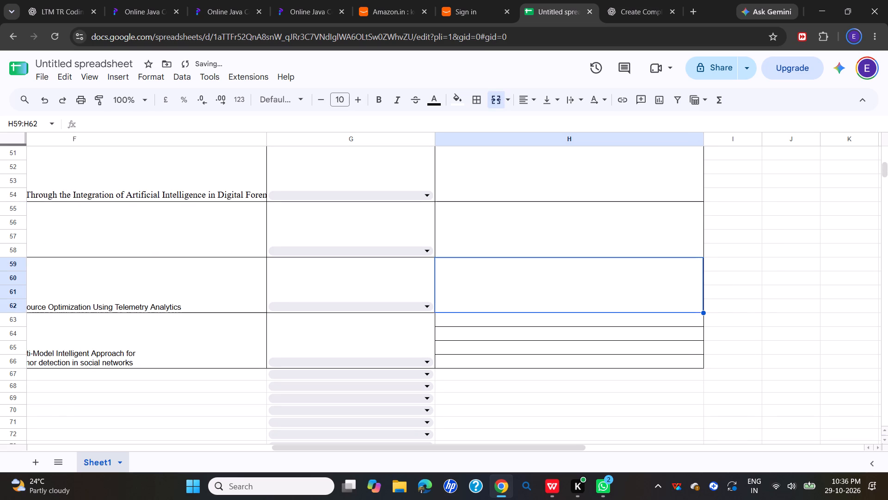
{"action": "left_click_drag", "start_coordinate": [446, 318], "coordinate": [456, 358]}
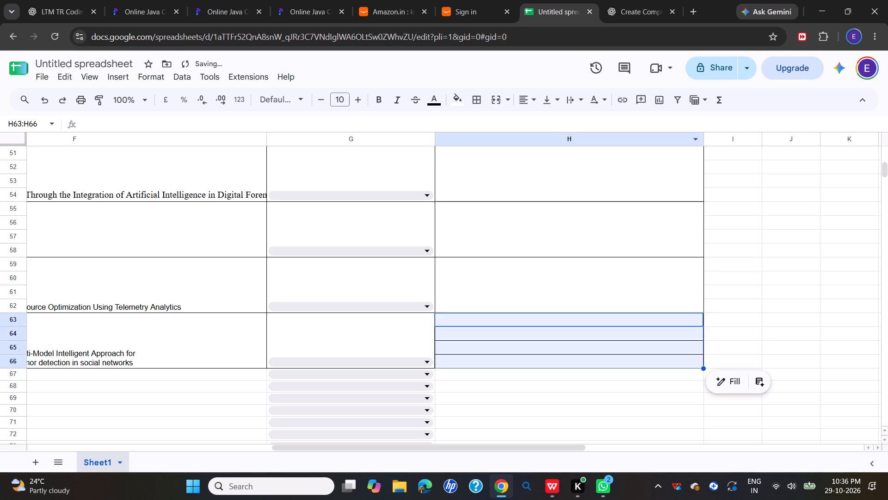
{"action": "left_click", "coordinate": [496, 106]}
Delete rows 68 to 152, which hold surplus drop-down cells below the team table.
{"action": "scroll", "coordinate": [408, 311], "scroll_direction": "down", "scroll_amount": 4}
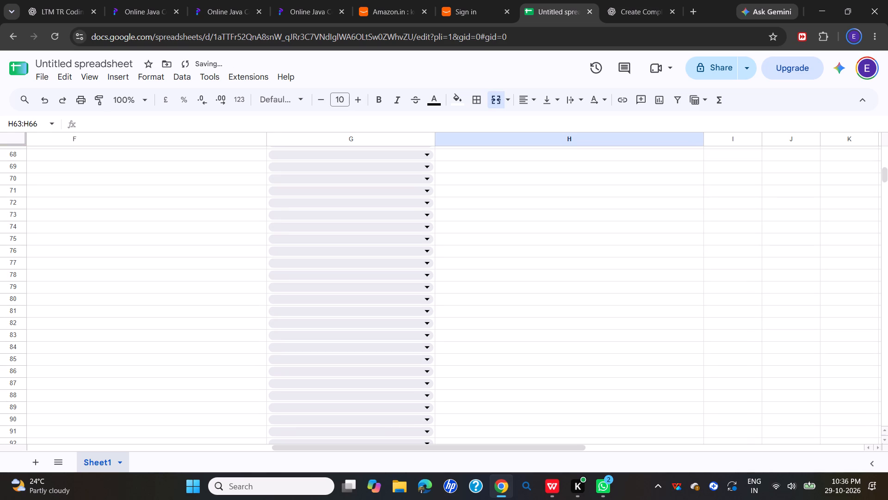
{"action": "left_click_drag", "start_coordinate": [283, 153], "coordinate": [315, 267]}
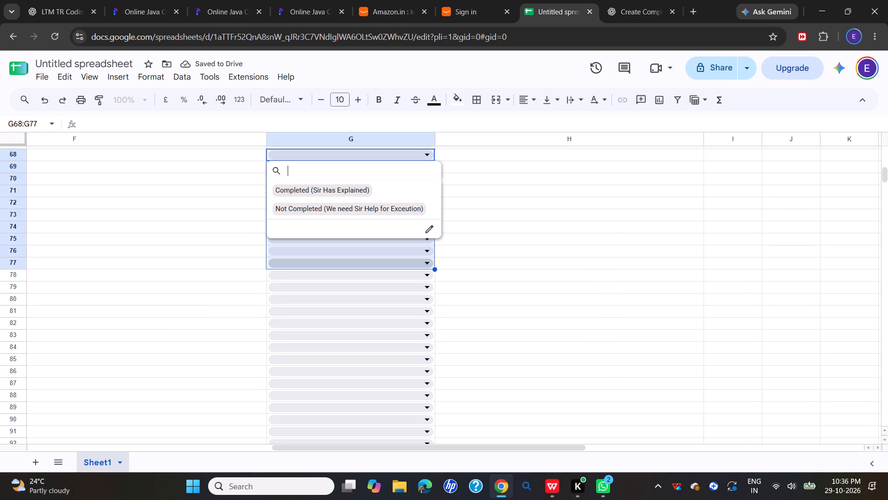
{"action": "left_click", "coordinate": [429, 285]}
{"action": "left_click_drag", "start_coordinate": [329, 157], "coordinate": [355, 263]}
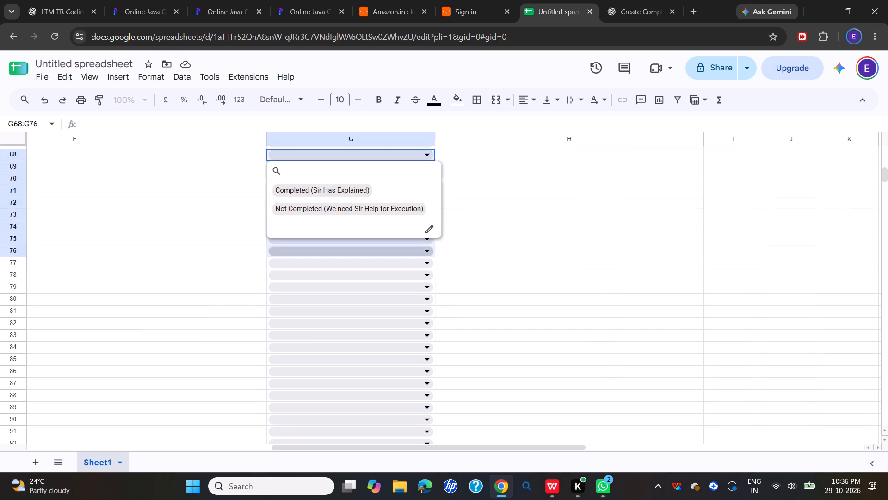
{"action": "left_click_drag", "start_coordinate": [355, 263], "coordinate": [351, 499]}
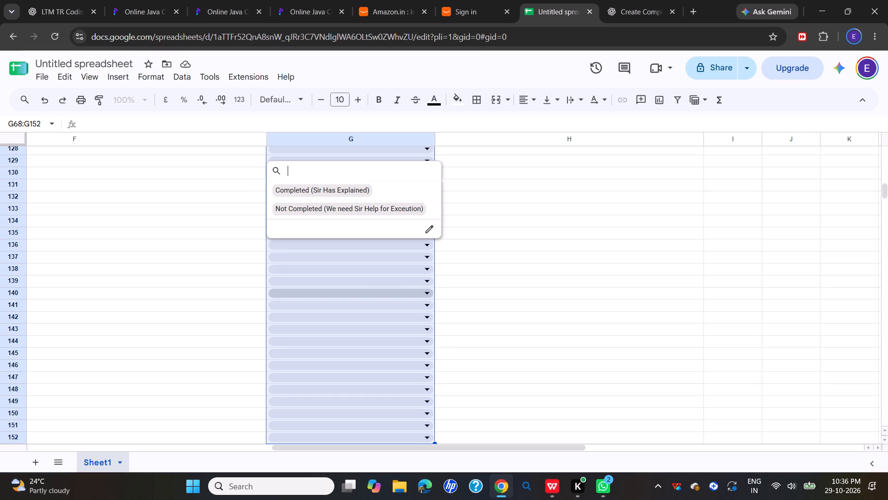
{"action": "right_click", "coordinate": [353, 297]}
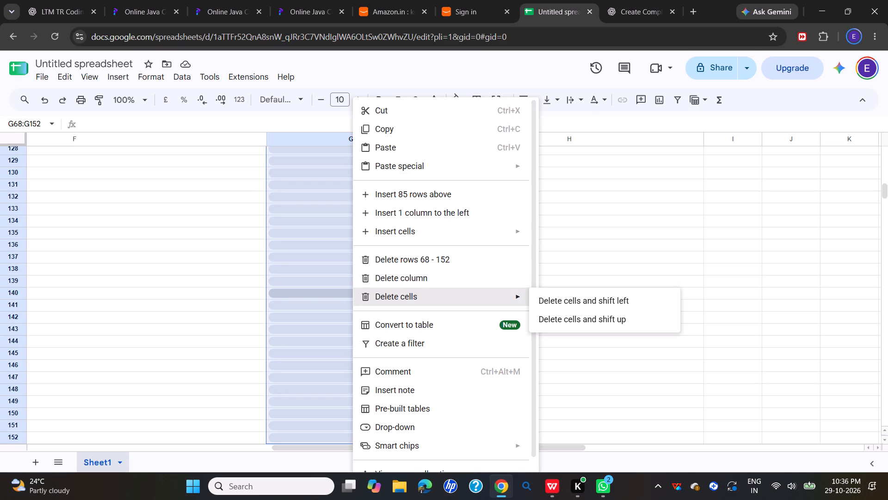
{"action": "left_click", "coordinate": [401, 296]}
{"action": "left_click", "coordinate": [428, 264]}
Check column G below the team table for drop-down cells that still extend past the last team.
{"action": "scroll", "coordinate": [502, 287], "scroll_direction": "up", "scroll_amount": 4}
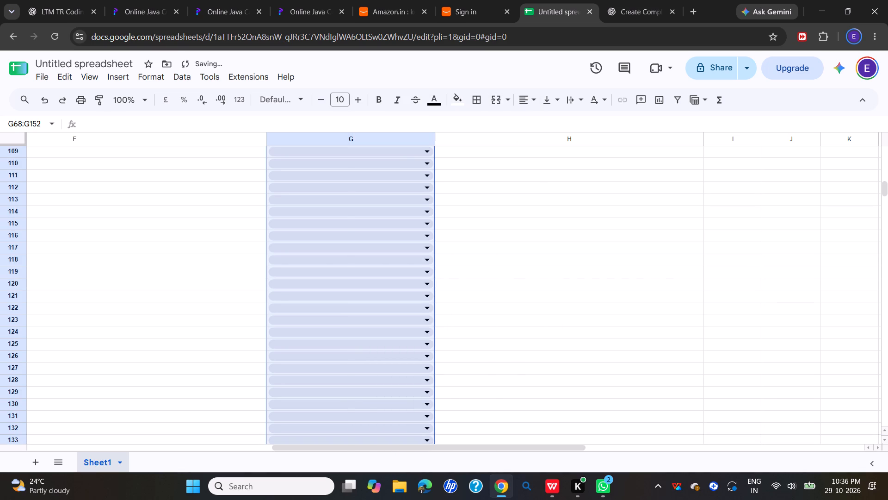
{"action": "scroll", "coordinate": [502, 287], "scroll_direction": "up", "scroll_amount": 20}
{"action": "scroll", "coordinate": [502, 287], "scroll_direction": "down", "scroll_amount": 7}
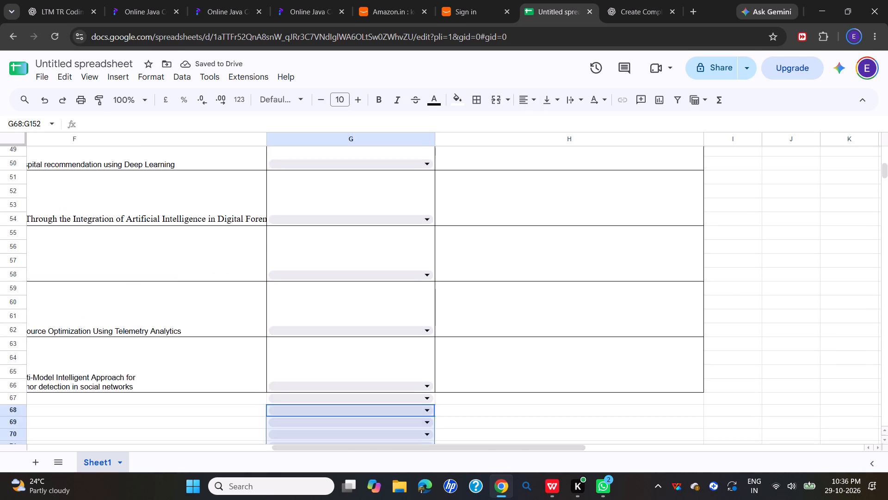
{"action": "scroll", "coordinate": [502, 287], "scroll_direction": "down", "scroll_amount": 16}
{"action": "scroll", "coordinate": [430, 288], "scroll_direction": "up", "scroll_amount": 5}
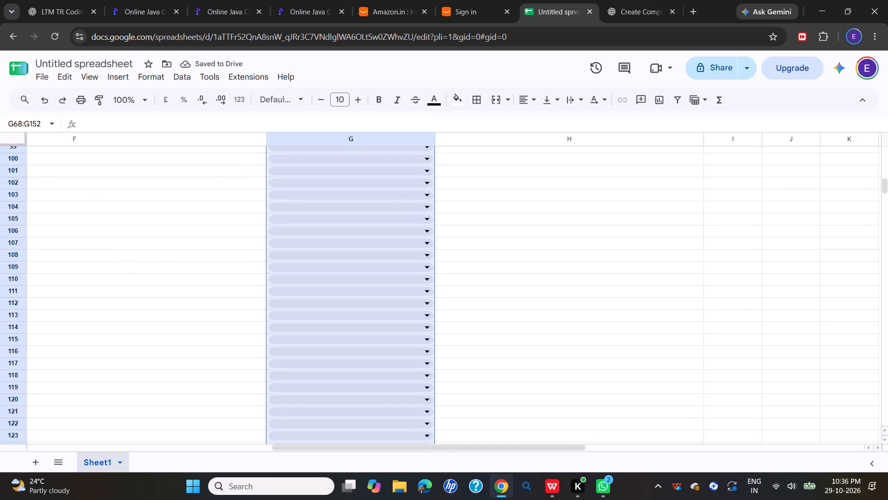
{"action": "scroll", "coordinate": [430, 288], "scroll_direction": "up", "scroll_amount": 12}
{"action": "scroll", "coordinate": [430, 288], "scroll_direction": "down", "scroll_amount": 7}
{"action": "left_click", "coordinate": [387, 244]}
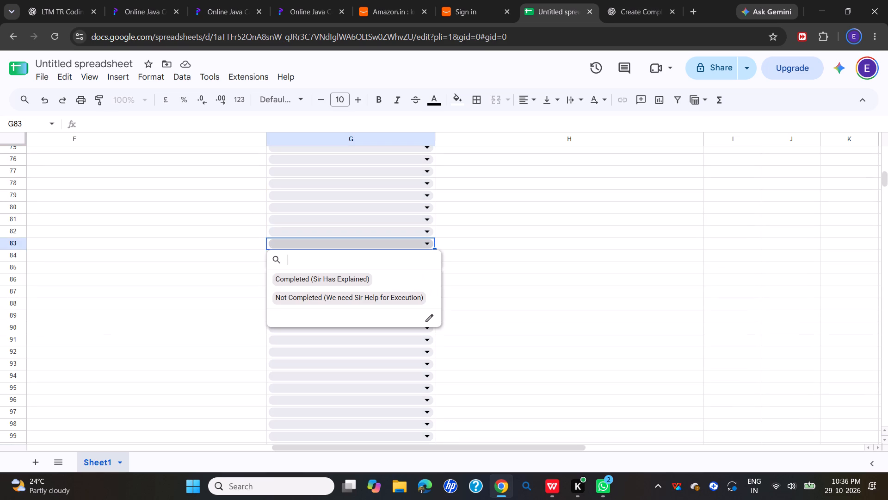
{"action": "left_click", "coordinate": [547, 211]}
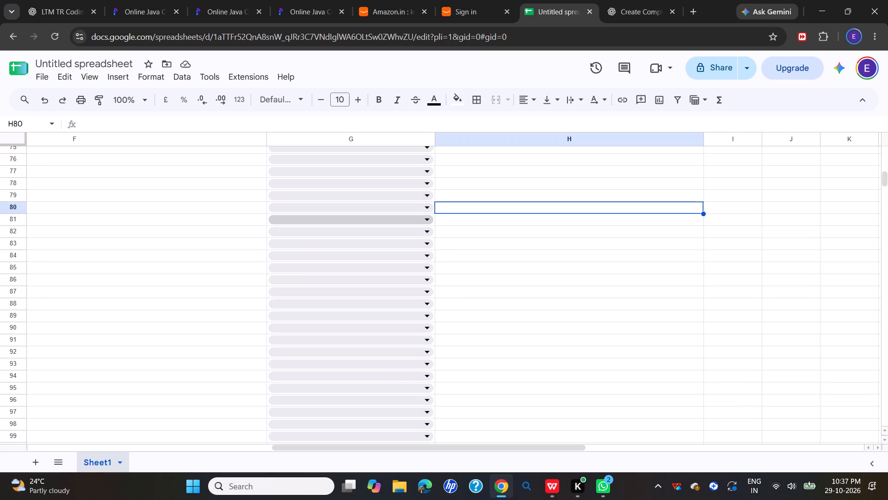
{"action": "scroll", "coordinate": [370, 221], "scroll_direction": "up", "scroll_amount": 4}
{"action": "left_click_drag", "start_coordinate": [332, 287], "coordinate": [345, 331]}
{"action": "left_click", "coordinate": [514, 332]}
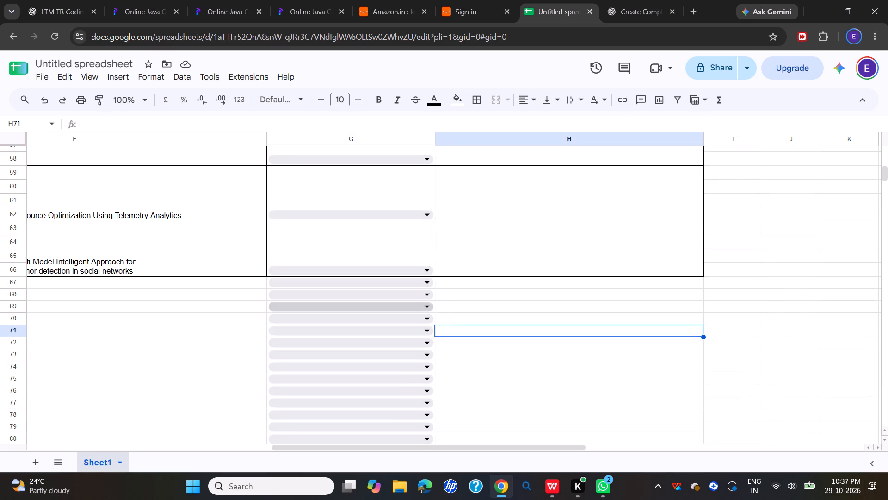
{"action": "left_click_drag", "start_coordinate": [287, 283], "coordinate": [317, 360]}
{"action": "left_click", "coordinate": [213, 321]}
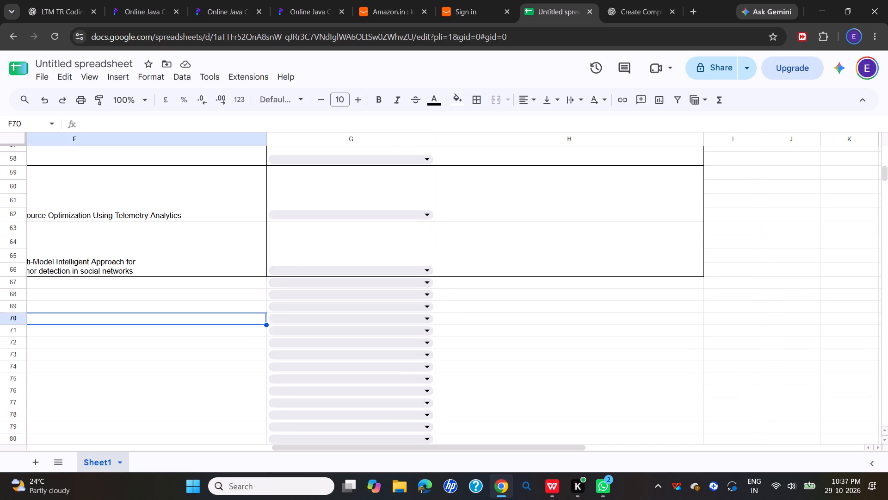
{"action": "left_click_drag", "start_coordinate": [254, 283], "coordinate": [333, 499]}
Open the drop-down validation rule for the MAJOR PROJECT EXECUTION COMPLETED column and bring up its list of applied ranges.
{"action": "scroll", "coordinate": [402, 242], "scroll_direction": "up", "scroll_amount": 19}
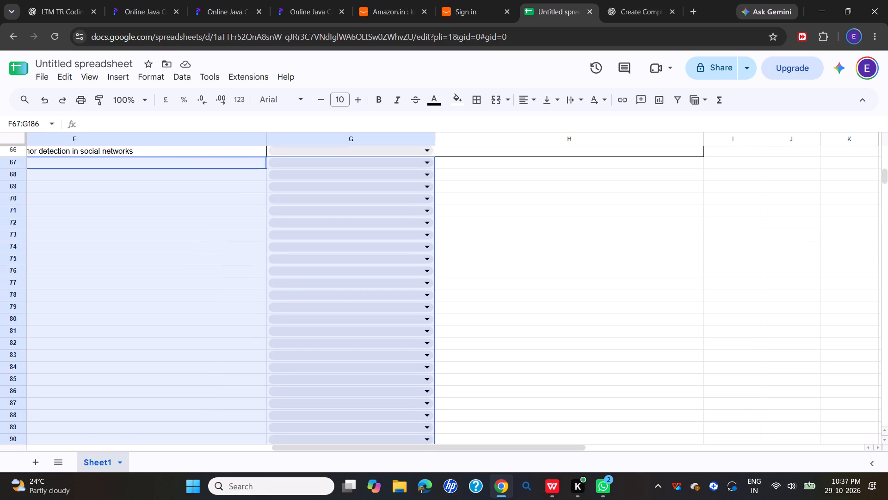
{"action": "scroll", "coordinate": [410, 196], "scroll_direction": "up", "scroll_amount": 20}
{"action": "scroll", "coordinate": [457, 222], "scroll_direction": "down", "scroll_amount": 5}
{"action": "scroll", "coordinate": [457, 222], "scroll_direction": "up", "scroll_amount": 9}
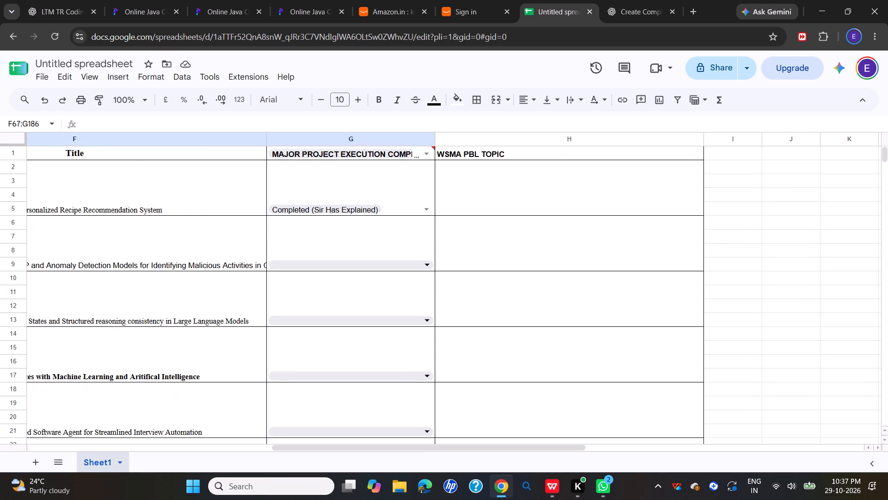
{"action": "scroll", "coordinate": [457, 222], "scroll_direction": "up", "scroll_amount": 4}
{"action": "scroll", "coordinate": [299, 260], "scroll_direction": "right", "scroll_amount": 1}
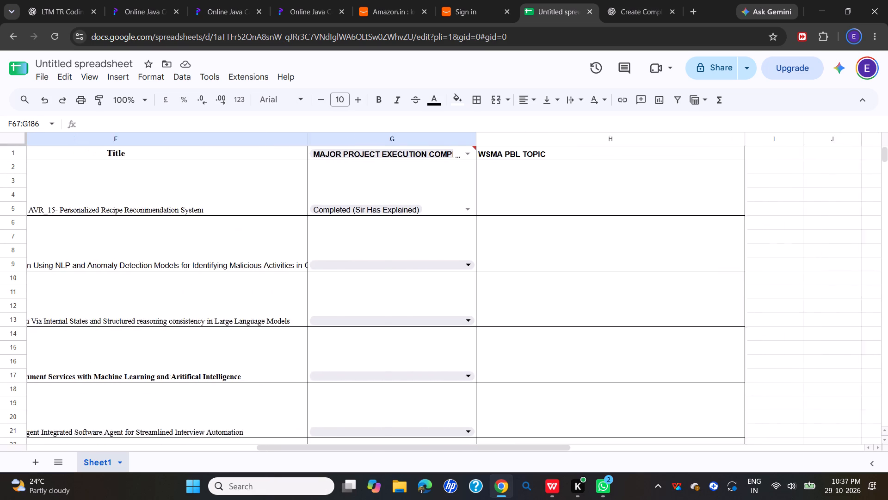
{"action": "scroll", "coordinate": [299, 260], "scroll_direction": "right", "scroll_amount": 1}
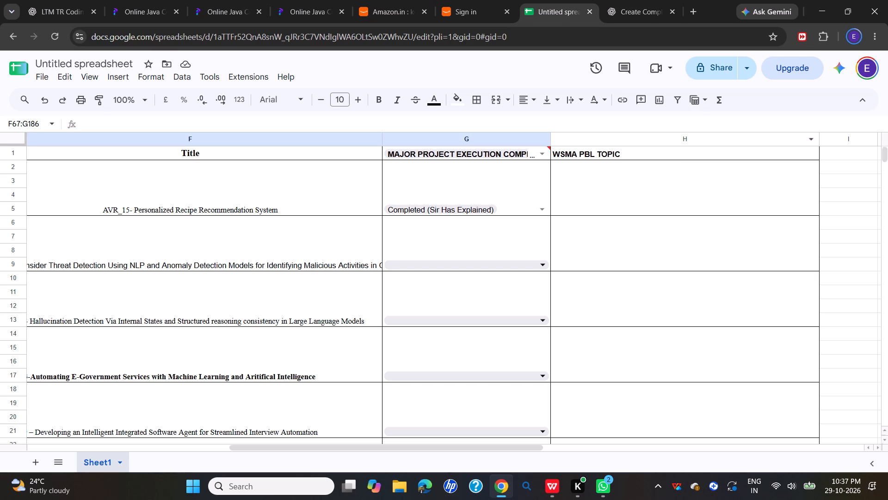
{"action": "right_click", "coordinate": [511, 141]}
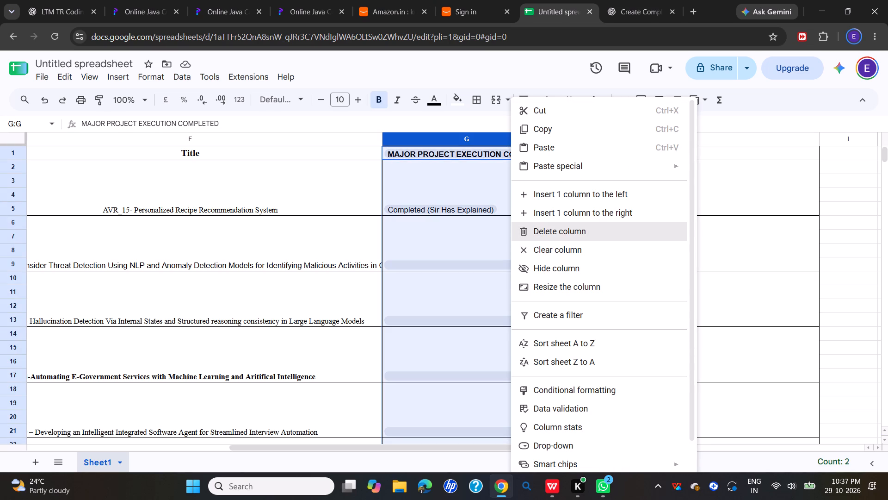
{"action": "scroll", "coordinate": [597, 351], "scroll_direction": "down", "scroll_amount": 2}
{"action": "left_click", "coordinate": [579, 368]}
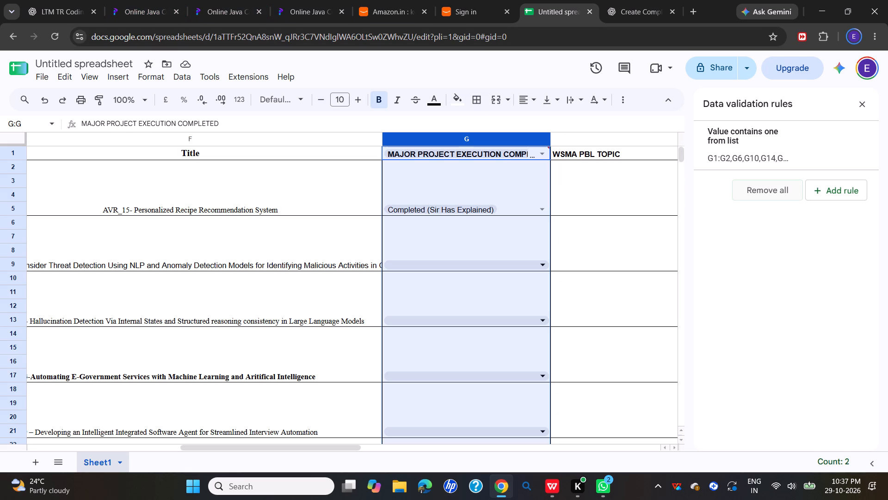
{"action": "left_click", "coordinate": [773, 154]}
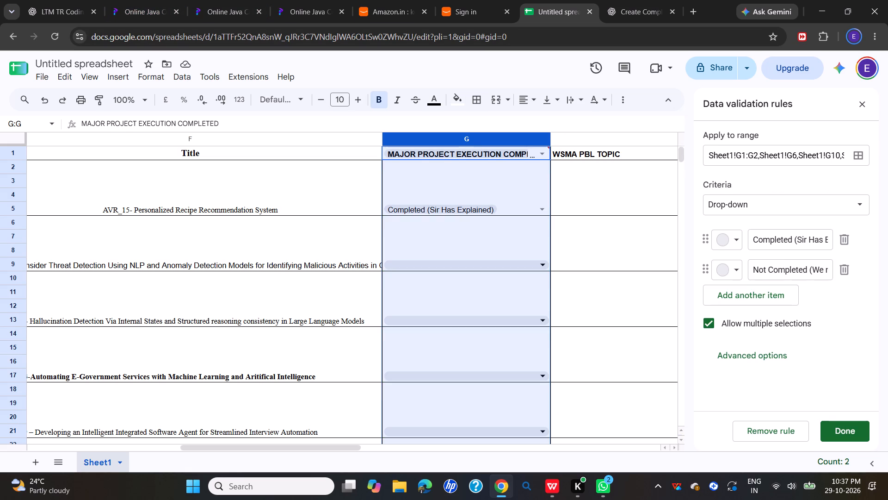
{"action": "left_click", "coordinate": [858, 155]}
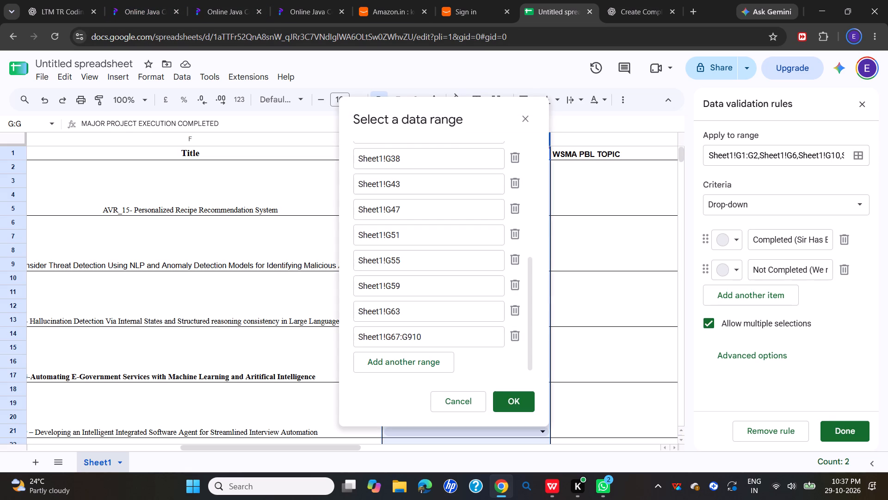
Review the drop-down rule's list of applied ranges against the rows where the team table ends.
{"action": "scroll", "coordinate": [450, 228], "scroll_direction": "up", "scroll_amount": 3}
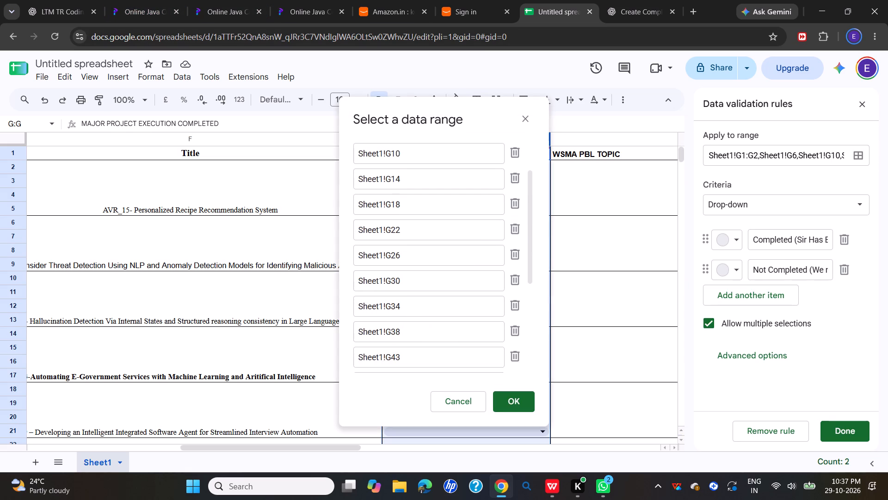
{"action": "scroll", "coordinate": [450, 228], "scroll_direction": "up", "scroll_amount": 8}
{"action": "scroll", "coordinate": [450, 228], "scroll_direction": "down", "scroll_amount": 10}
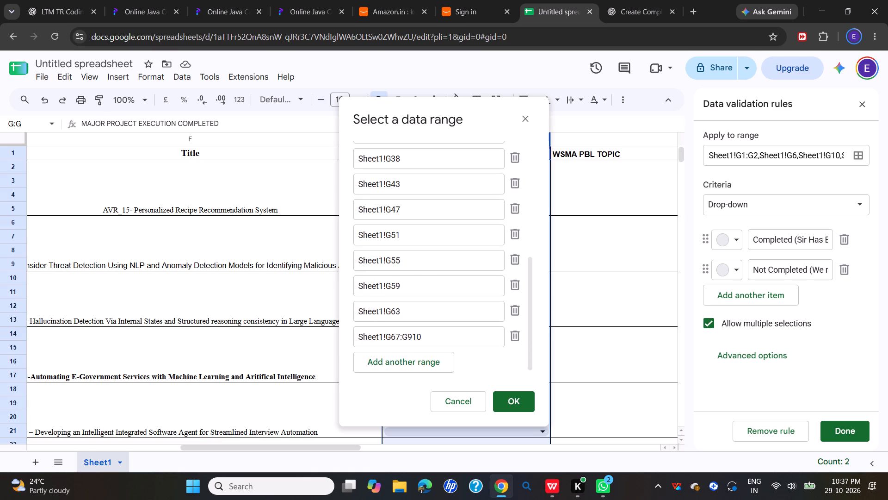
{"action": "scroll", "coordinate": [223, 337], "scroll_direction": "up", "scroll_amount": 4}
{"action": "scroll", "coordinate": [462, 265], "scroll_direction": "up", "scroll_amount": 4}
{"action": "scroll", "coordinate": [462, 265], "scroll_direction": "down", "scroll_amount": 4}
{"action": "scroll", "coordinate": [634, 329], "scroll_direction": "down", "scroll_amount": 9}
{"action": "scroll", "coordinate": [647, 405], "scroll_direction": "down", "scroll_amount": 11}
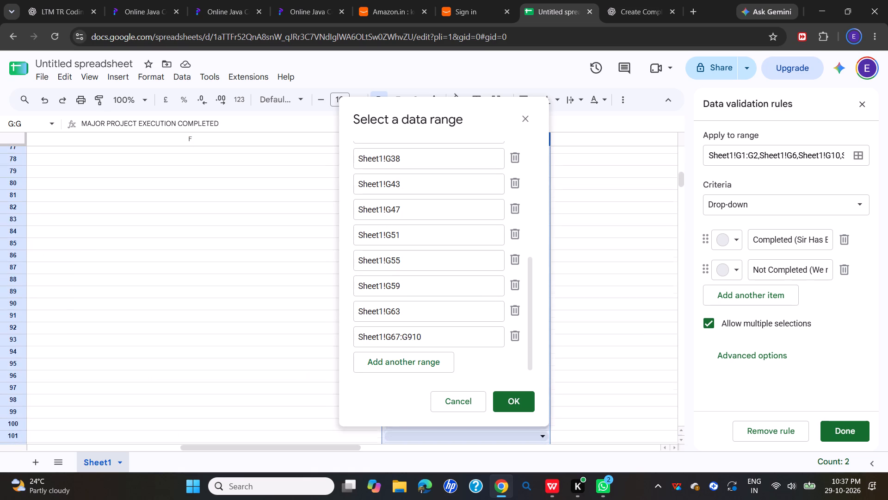
{"action": "scroll", "coordinate": [648, 403], "scroll_direction": "up", "scroll_amount": 10}
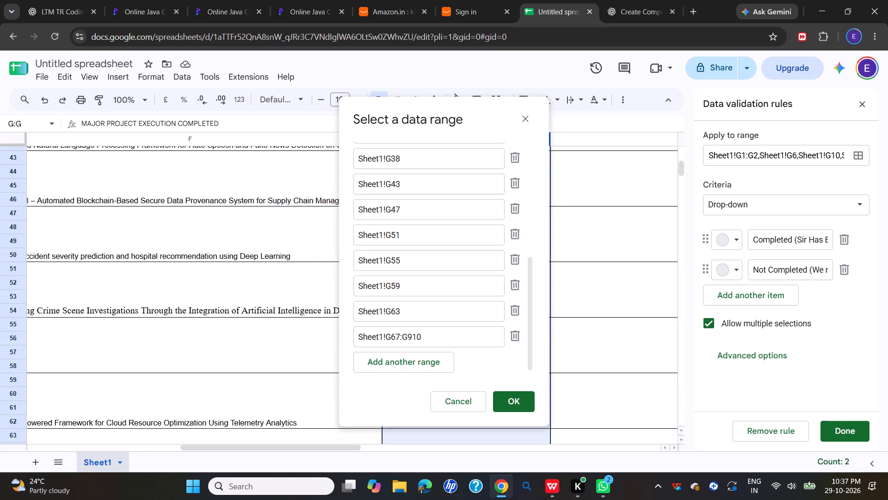
{"action": "scroll", "coordinate": [234, 355], "scroll_direction": "right", "scroll_amount": 8}
{"action": "scroll", "coordinate": [234, 355], "scroll_direction": "down", "scroll_amount": 2}
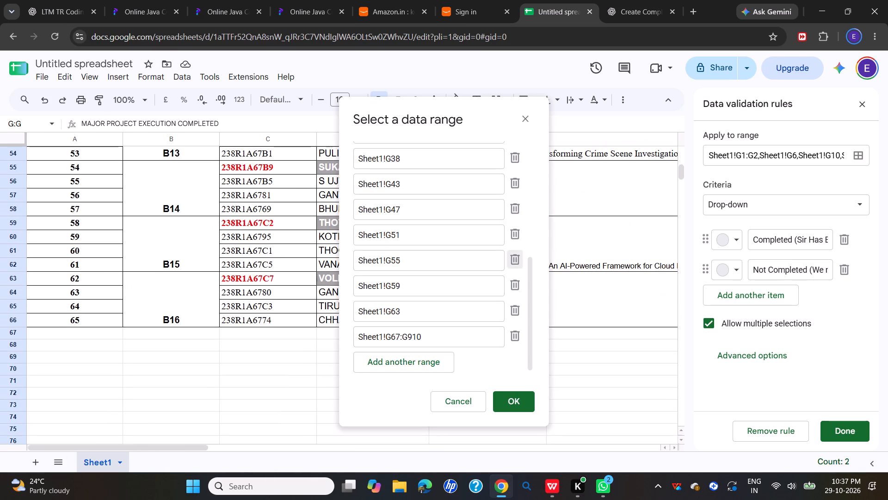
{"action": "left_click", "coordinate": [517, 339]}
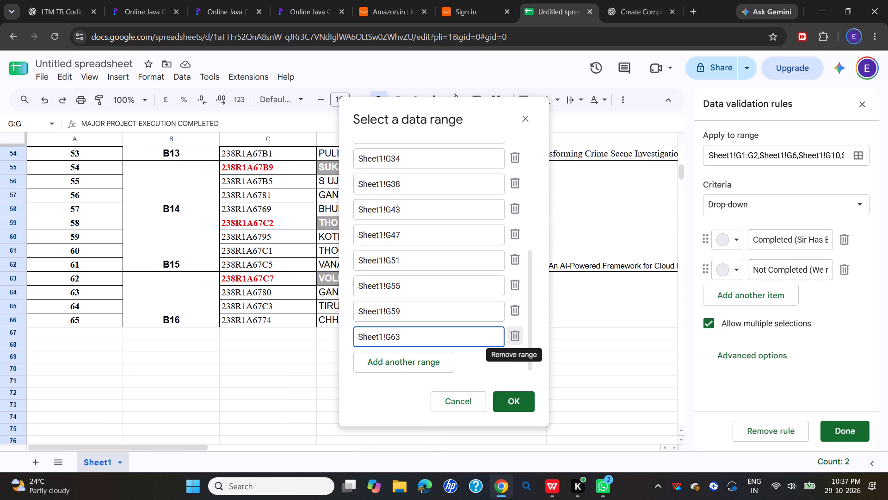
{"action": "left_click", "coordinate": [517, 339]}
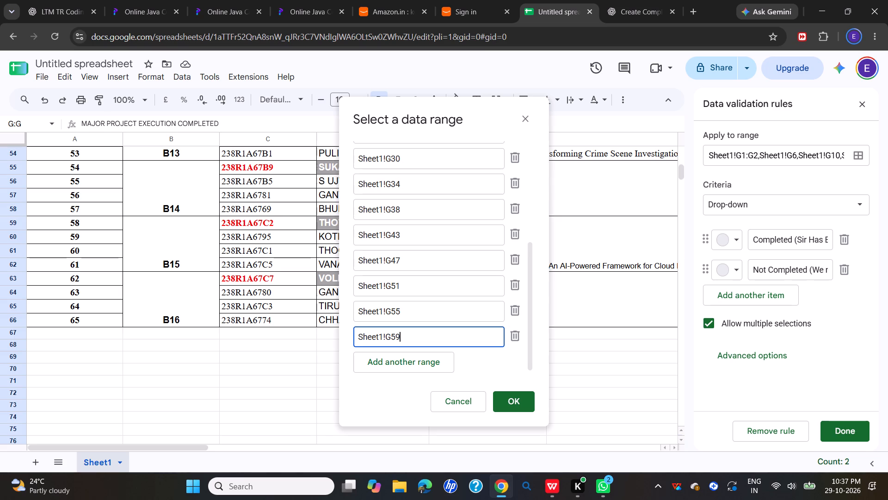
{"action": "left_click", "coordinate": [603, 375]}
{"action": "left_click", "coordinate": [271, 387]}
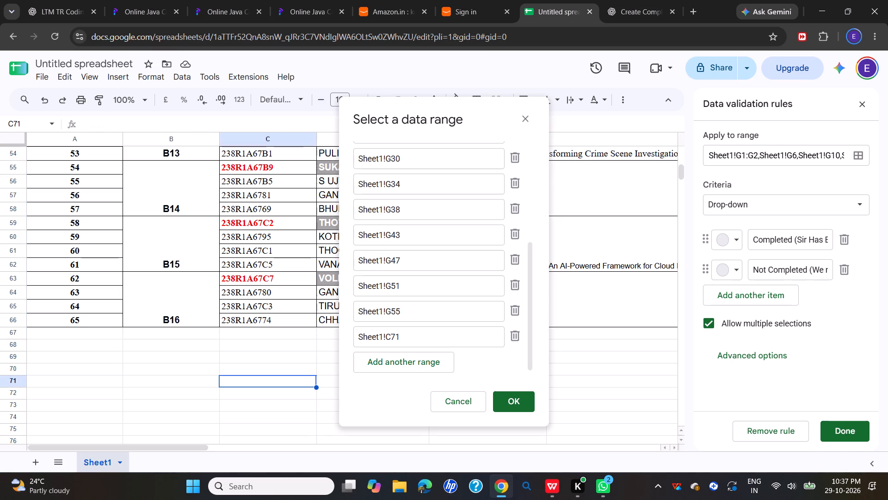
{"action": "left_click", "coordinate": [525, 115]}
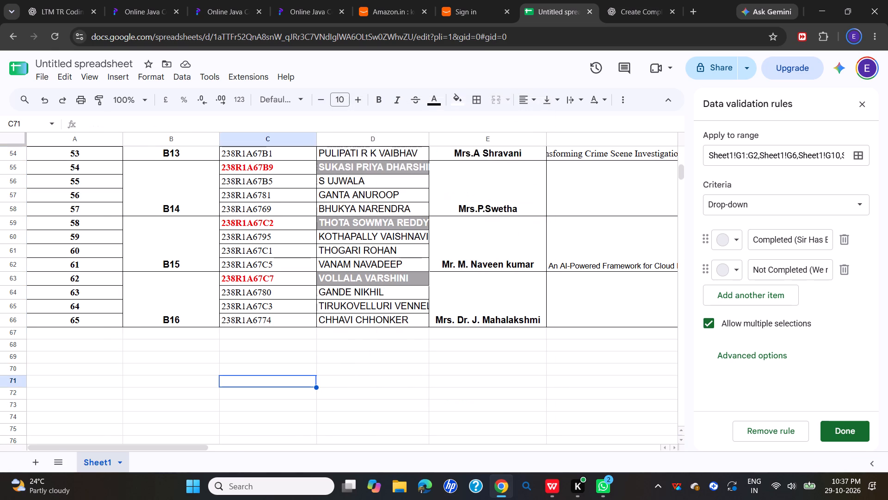
In the WPS Office workbook, examine the Major Project Execution Completed column and the rows below the last team.
{"action": "scroll", "coordinate": [490, 265], "scroll_direction": "left", "scroll_amount": 4}
{"action": "scroll", "coordinate": [490, 265], "scroll_direction": "right", "scroll_amount": 3}
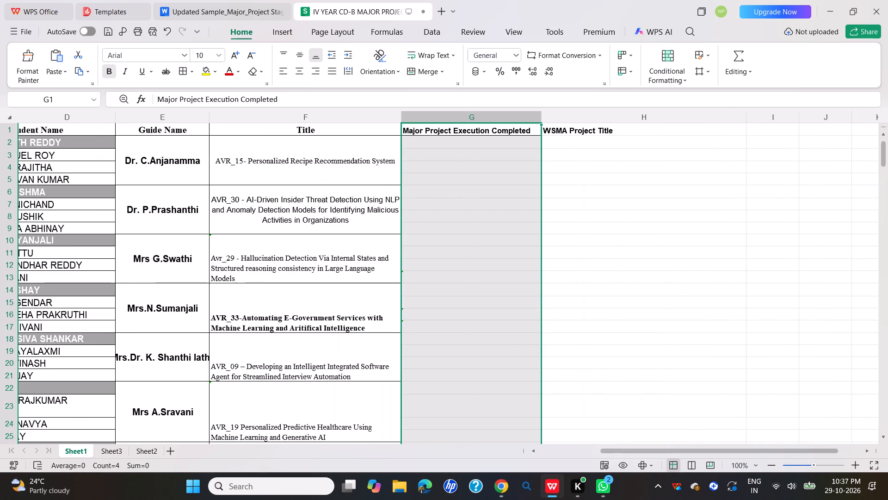
{"action": "scroll", "coordinate": [490, 265], "scroll_direction": "right", "scroll_amount": 3}
{"action": "scroll", "coordinate": [490, 265], "scroll_direction": "left", "scroll_amount": 4}
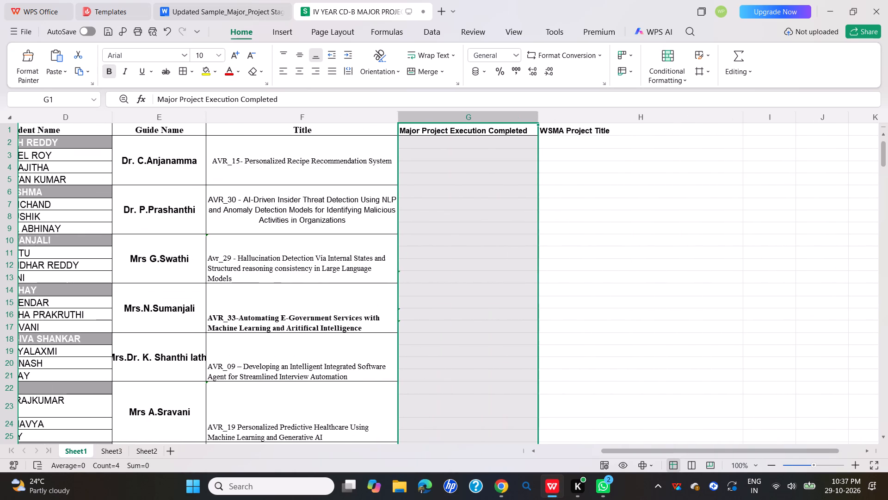
{"action": "scroll", "coordinate": [490, 265], "scroll_direction": "down", "scroll_amount": 12}
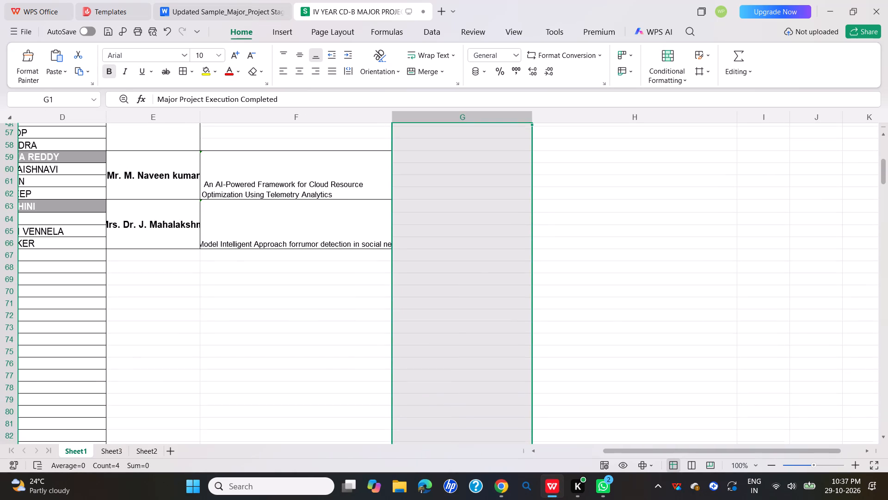
{"action": "left_click", "coordinate": [362, 295]}
{"action": "scroll", "coordinate": [362, 295], "scroll_direction": "right", "scroll_amount": 10}
{"action": "scroll", "coordinate": [362, 295], "scroll_direction": "up", "scroll_amount": 20}
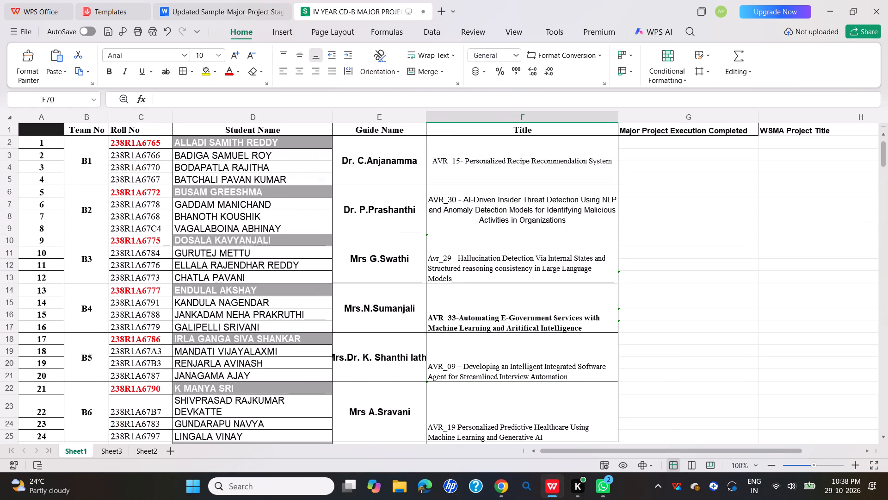
Return to the Google Sheets document, close the validation rule and inspect the drop-down cells in column G below the table.
{"action": "left_click", "coordinate": [502, 487]}
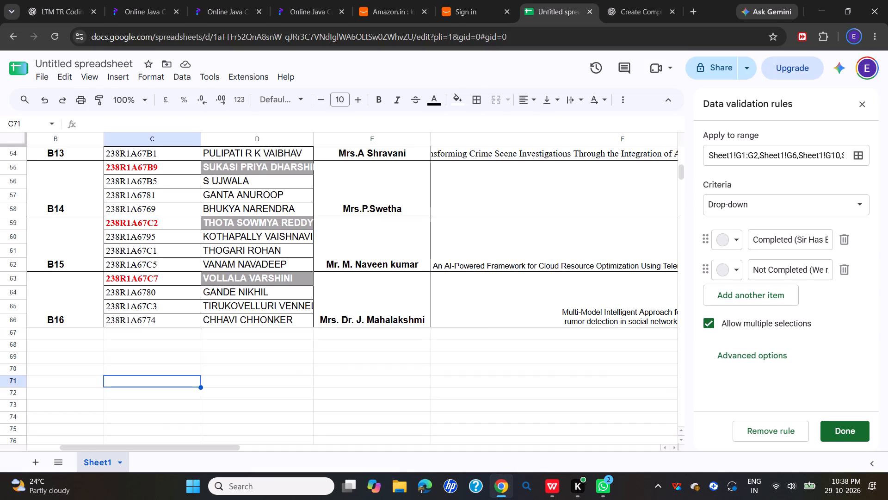
{"action": "left_click", "coordinate": [865, 108]}
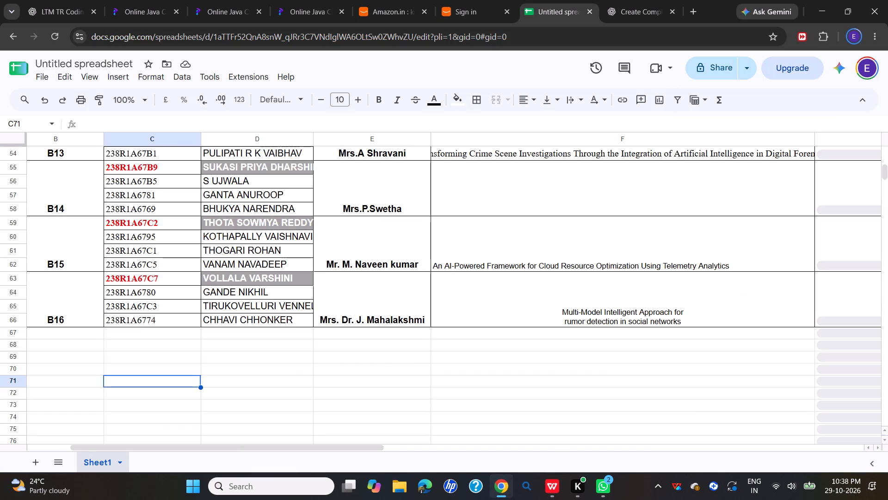
{"action": "scroll", "coordinate": [654, 317], "scroll_direction": "left", "scroll_amount": 7}
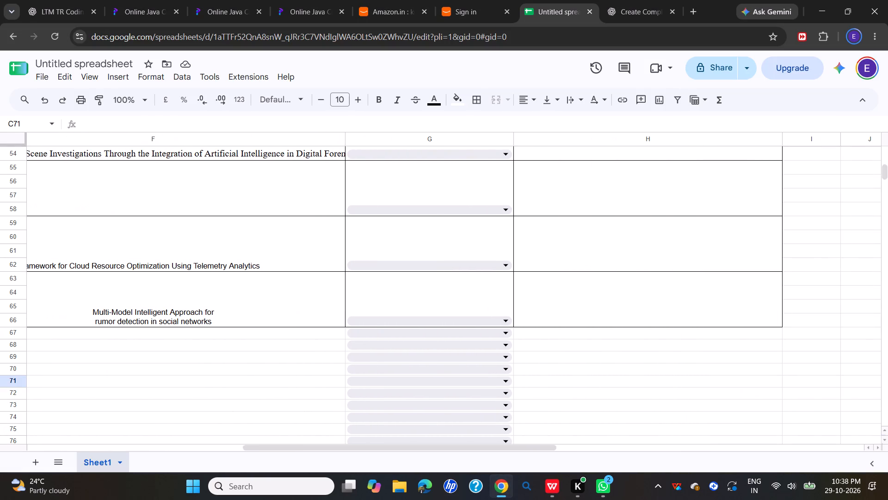
{"action": "left_click_drag", "start_coordinate": [488, 334], "coordinate": [487, 349]}
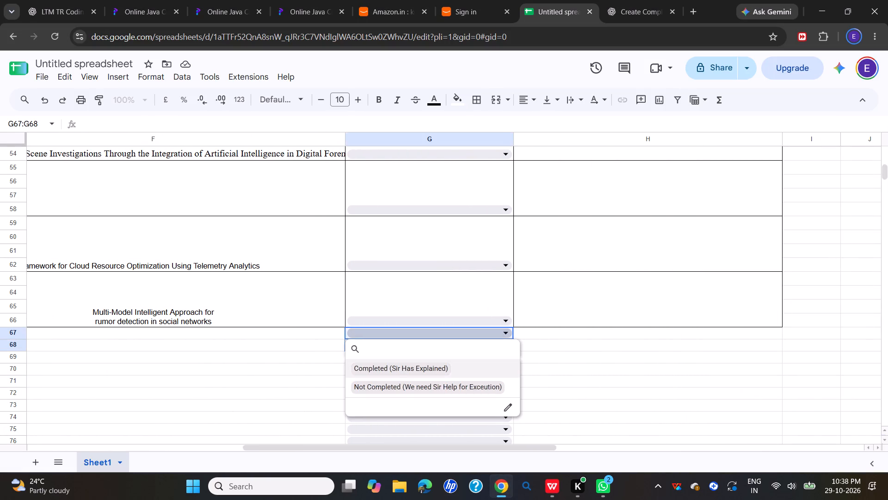
{"action": "left_click", "coordinate": [558, 375]}
Remove all data validation rules from column G, MAJOR PROJECT EXECUTION COMPLETED.
{"action": "scroll", "coordinate": [504, 327], "scroll_direction": "up", "scroll_amount": 12}
{"action": "scroll", "coordinate": [450, 231], "scroll_direction": "up", "scroll_amount": 10}
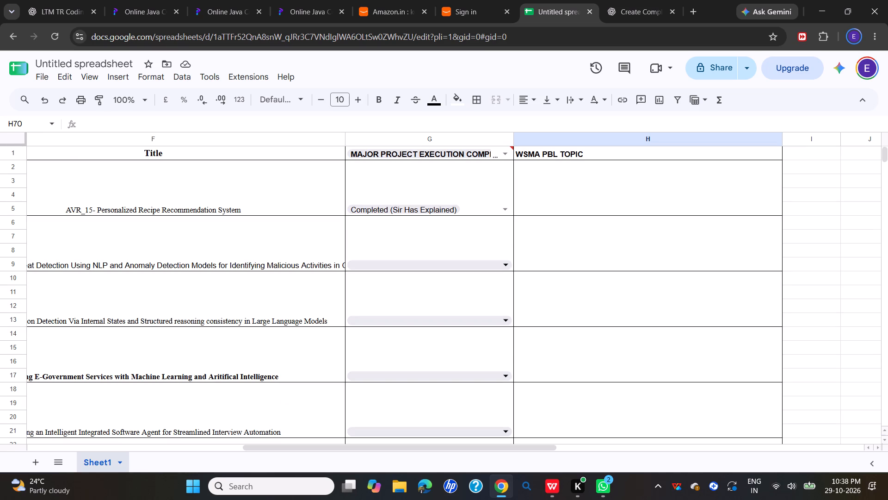
{"action": "left_click", "coordinate": [462, 137]}
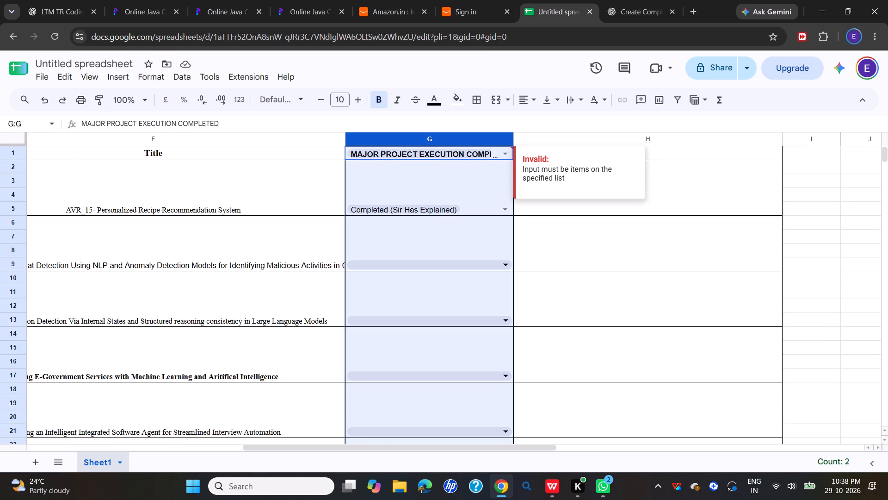
{"action": "right_click", "coordinate": [462, 141]}
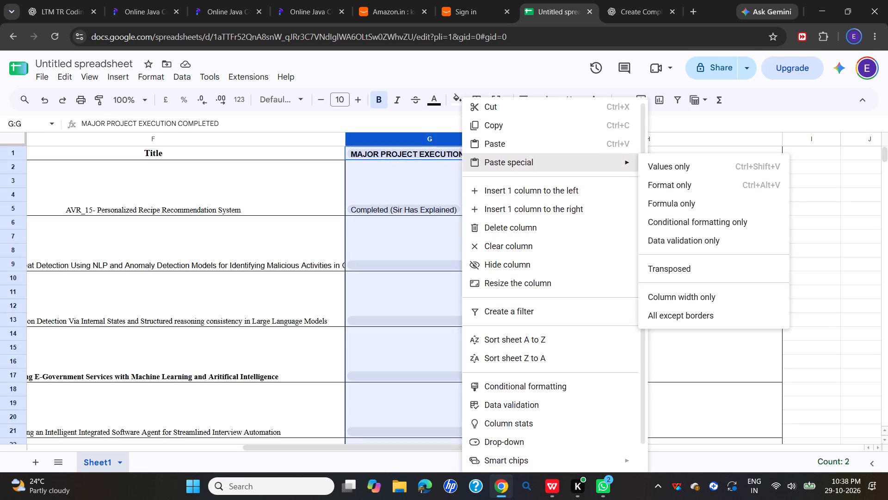
{"action": "left_click", "coordinate": [520, 403]}
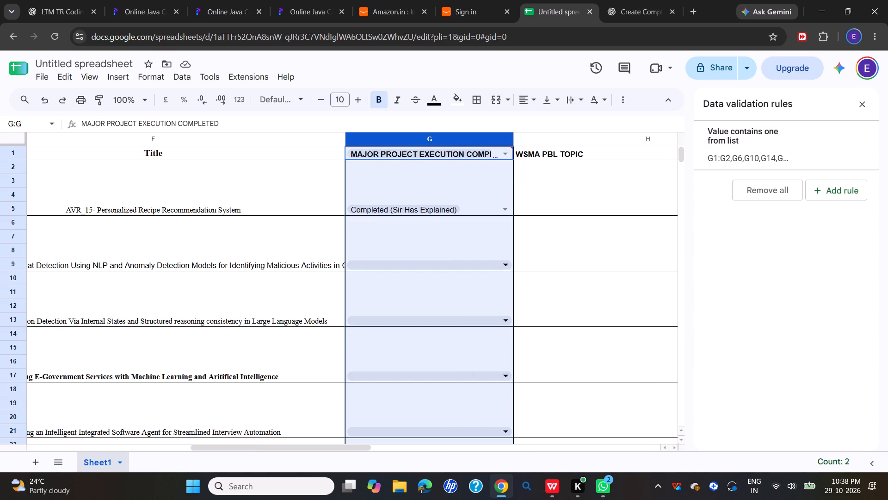
{"action": "left_click", "coordinate": [774, 189]}
{"action": "left_click", "coordinate": [481, 252]}
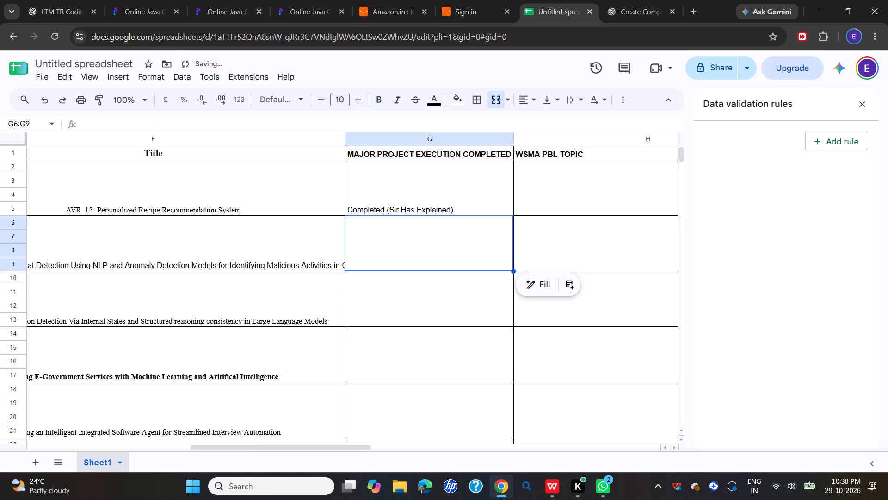
Copy the text "Completed (Sir Has Explained)" from the first team's status cell G2:G5 into the fourth team's cell G14:G17.
{"action": "double_click", "coordinate": [456, 206]}
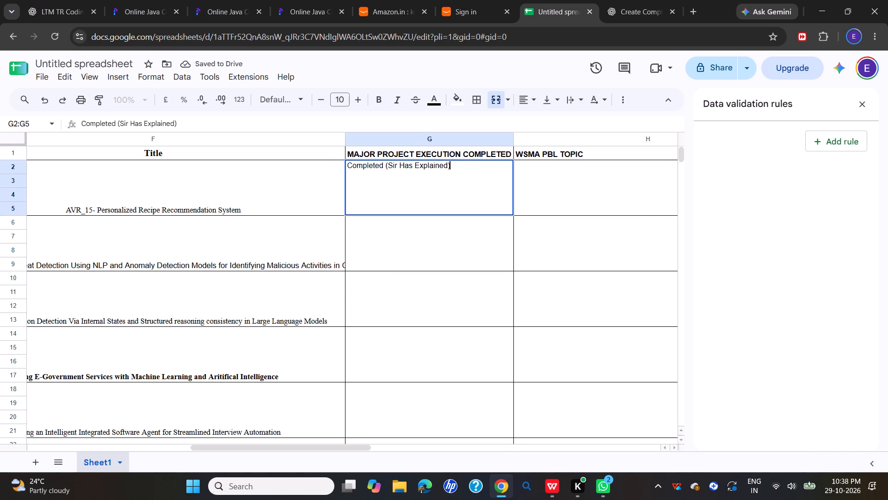
{"action": "left_click", "coordinate": [862, 100]}
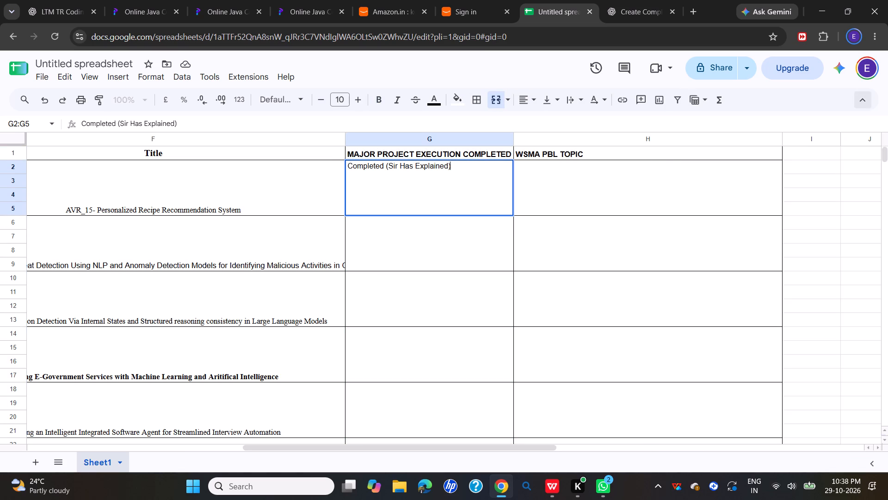
{"action": "scroll", "coordinate": [482, 266], "scroll_direction": "right", "scroll_amount": 1}
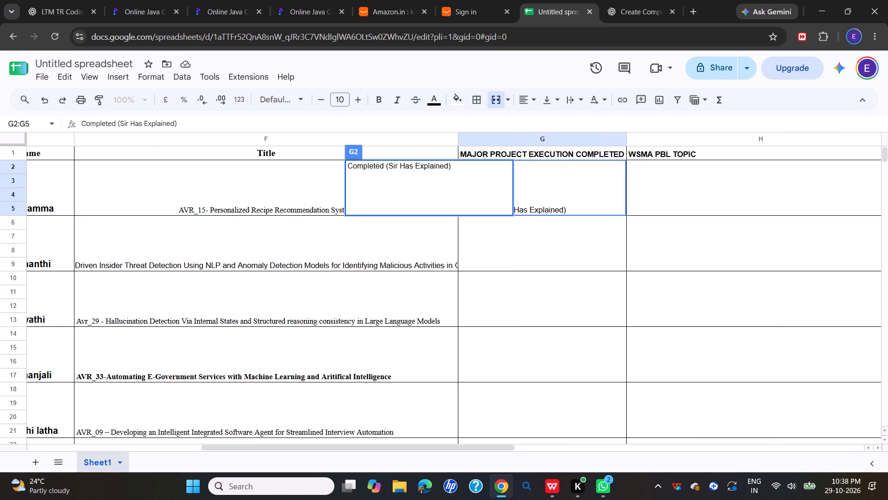
{"action": "left_click", "coordinate": [600, 199]}
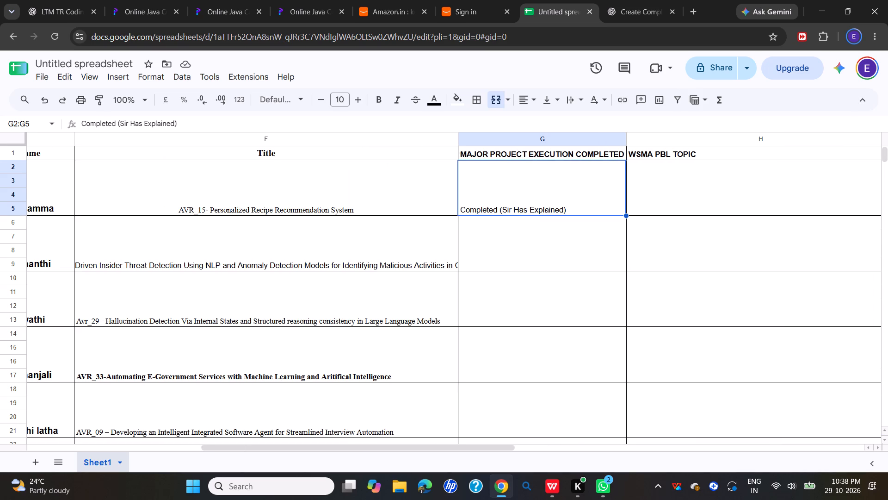
{"action": "key", "text": "ctrl+a"}
{"action": "double_click", "coordinate": [574, 212]}
{"action": "key", "text": "ctrl+a"}
{"action": "key", "text": "ctrl+c"}
{"action": "key", "text": "ctrl+c"}
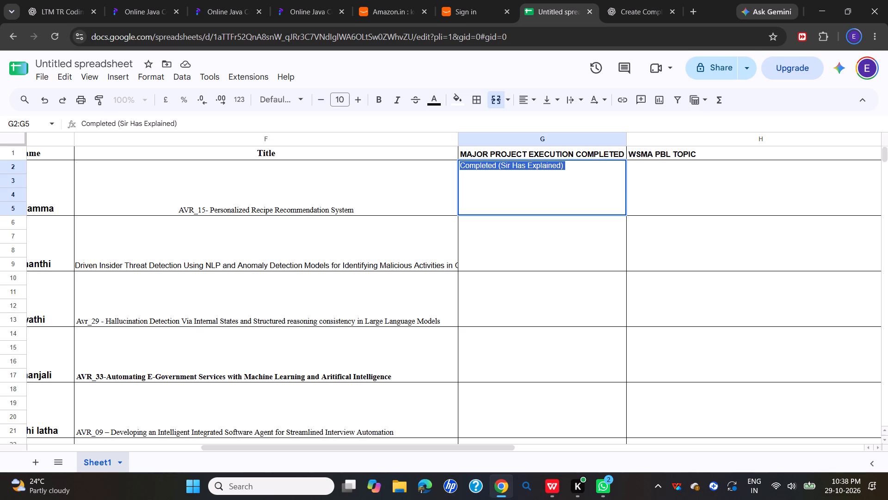
{"action": "triple_click", "coordinate": [494, 335]}
{"action": "key", "text": "ctrl+v"}
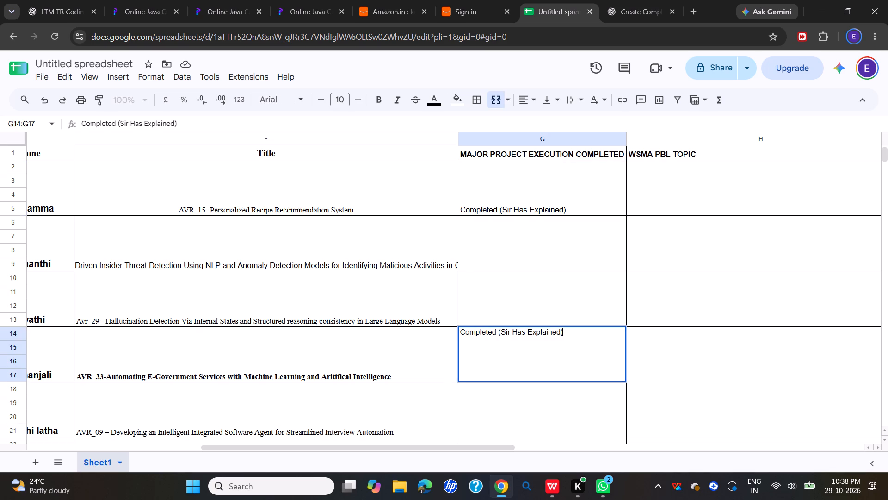
{"action": "double_click", "coordinate": [692, 350]}
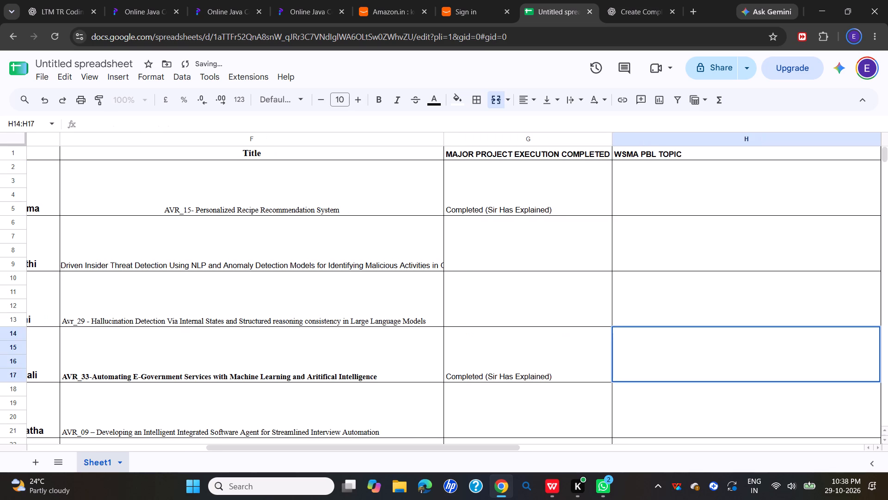
Switch to the IV YEAR CD-B major project workbook in WPS Office.
{"action": "left_click", "coordinate": [551, 487]}
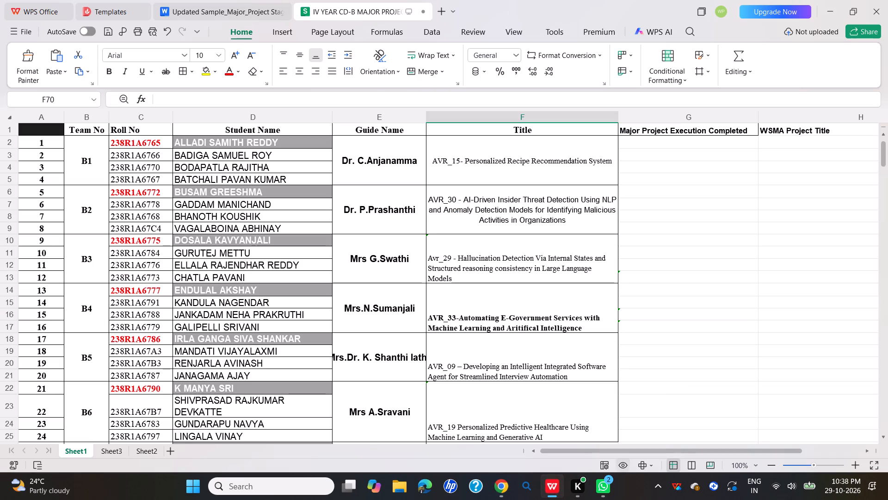
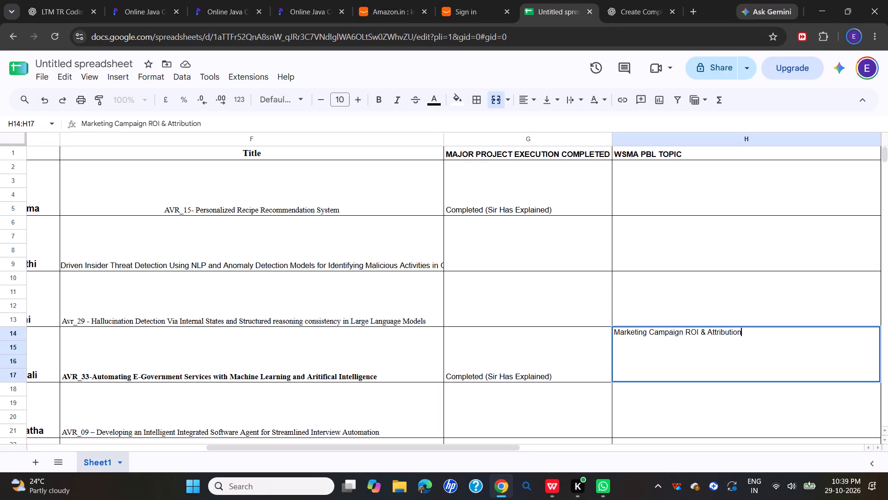
Bold the WSMA PBL topic "Marketing Campaign ROI & Attribution" in the fourth team's cell H14:H17.
{"action": "key", "text": "ctrl+a"}
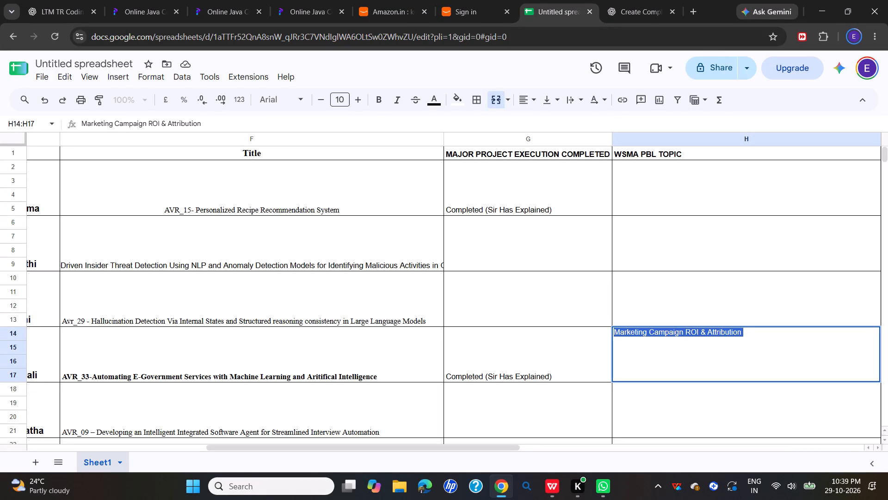
{"action": "left_click", "coordinate": [376, 100]}
{"action": "left_click", "coordinate": [732, 355]}
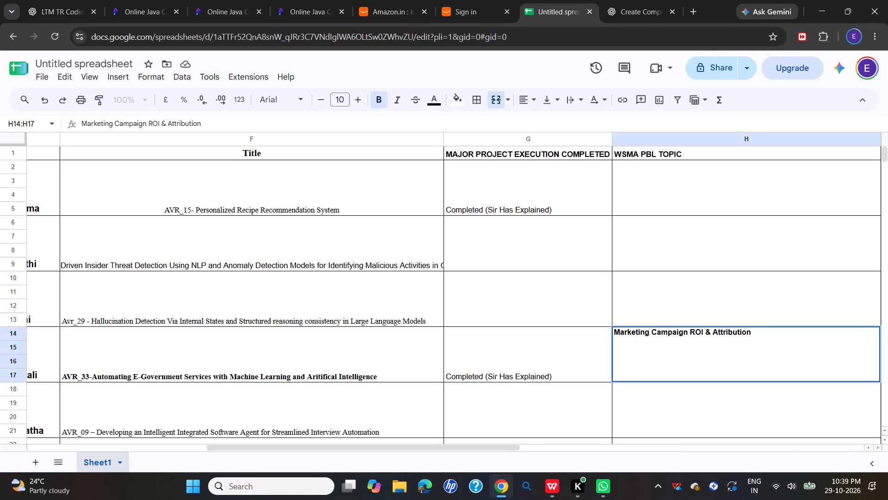
{"action": "left_click", "coordinate": [682, 396]}
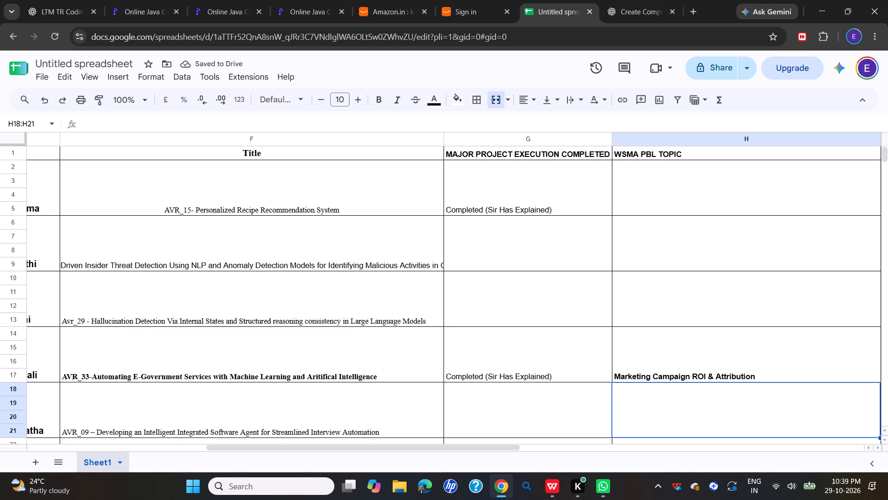
Clear the status text from the first team's MAJOR PROJECT EXECUTION COMPLETED cell G2:G5.
{"action": "double_click", "coordinate": [551, 209]}
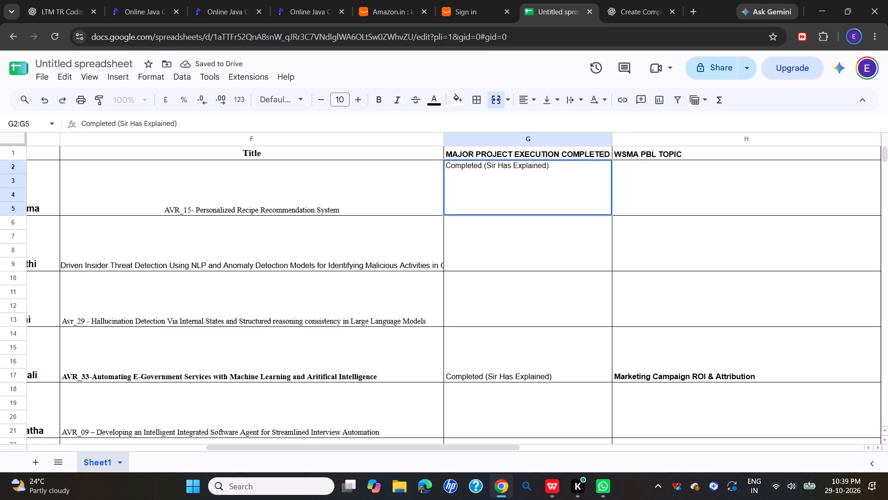
{"action": "key", "text": "ctrl+a"}
{"action": "key", "text": "BackSpace"}
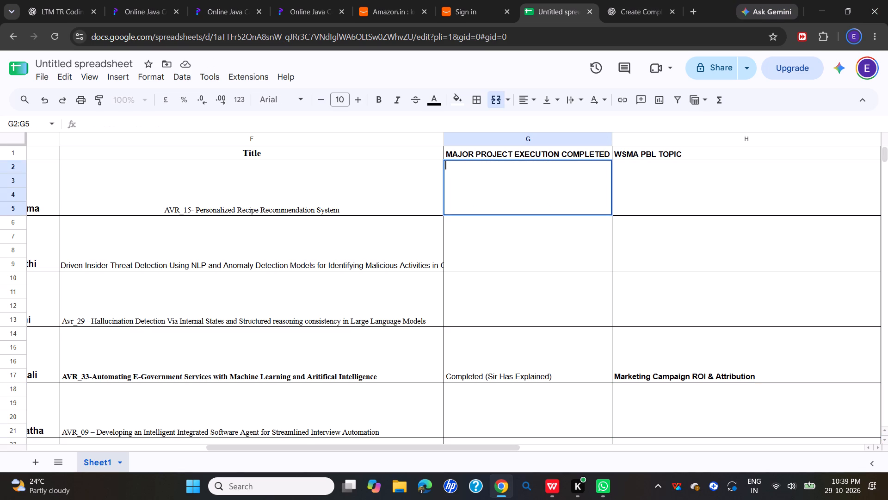
{"action": "double_click", "coordinate": [559, 373]}
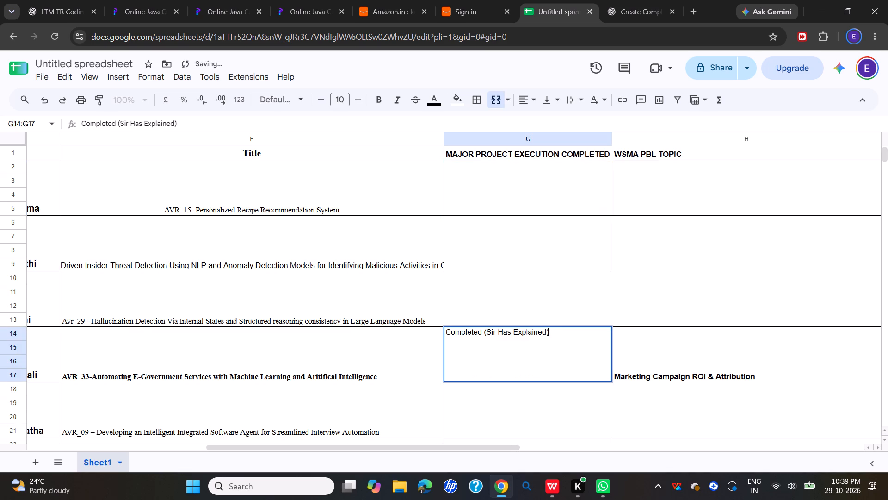
Delete the Guide Name and Title columns from the project team table.
{"action": "scroll", "coordinate": [307, 308], "scroll_direction": "right", "scroll_amount": 6}
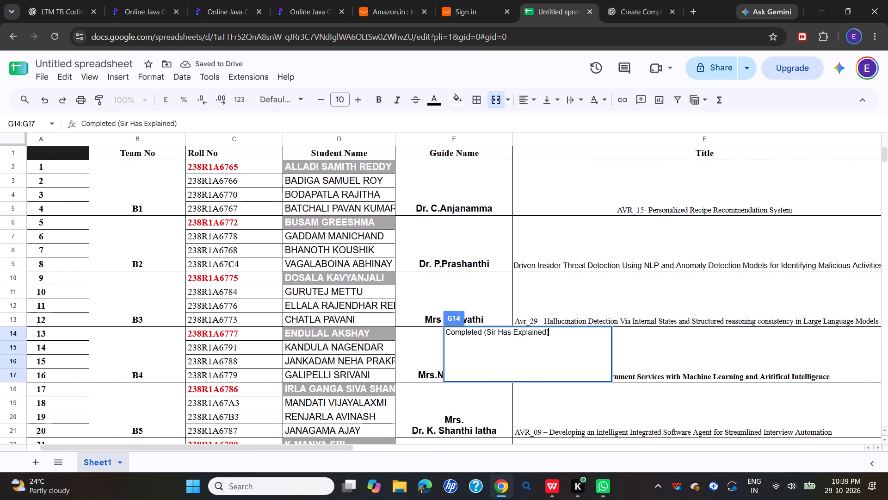
{"action": "scroll", "coordinate": [307, 308], "scroll_direction": "left", "scroll_amount": 4}
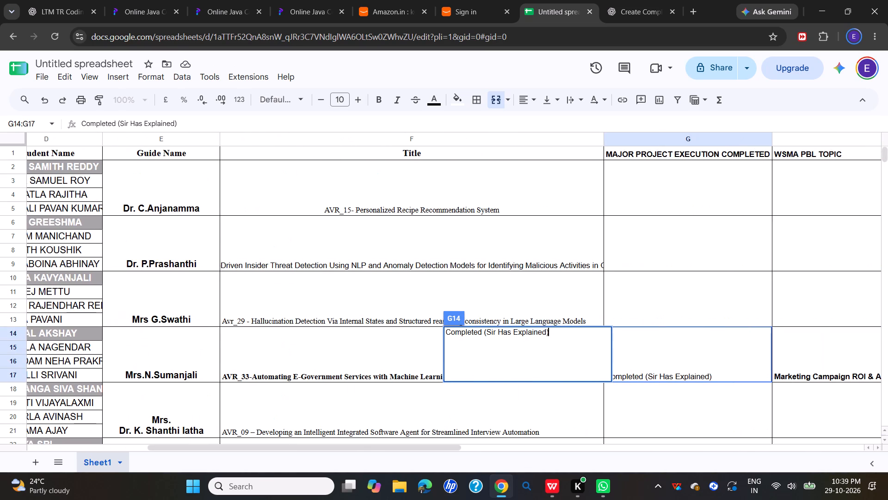
{"action": "right_click", "coordinate": [145, 140]}
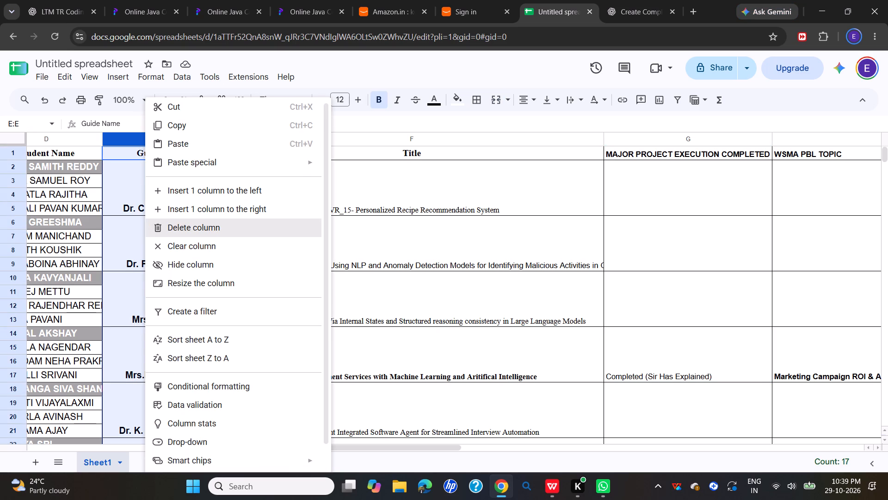
{"action": "left_click", "coordinate": [182, 226]}
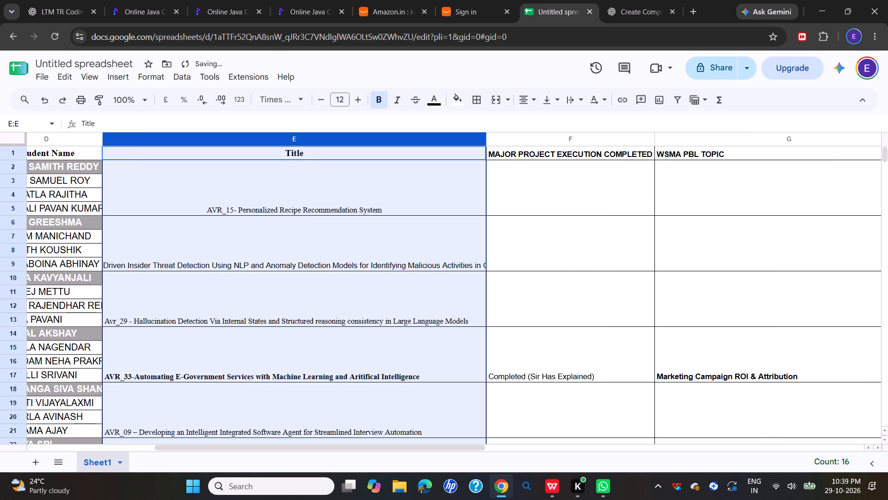
{"action": "right_click", "coordinate": [216, 137]}
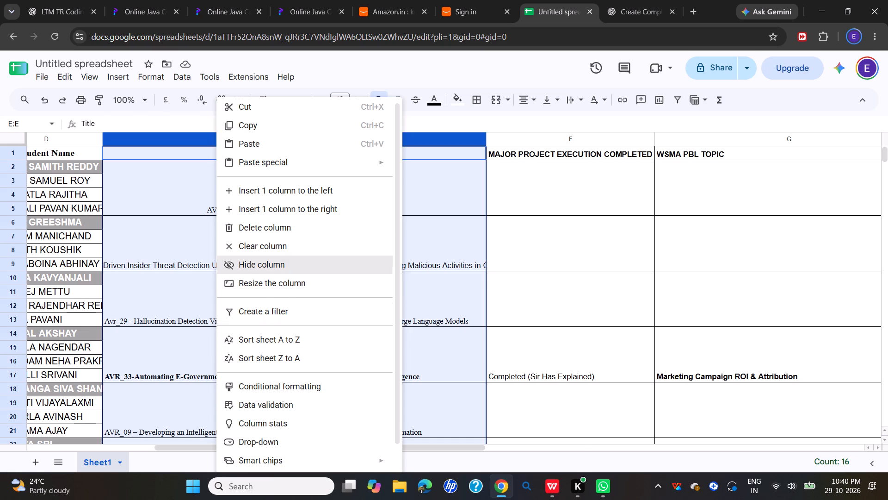
{"action": "left_click", "coordinate": [271, 230]}
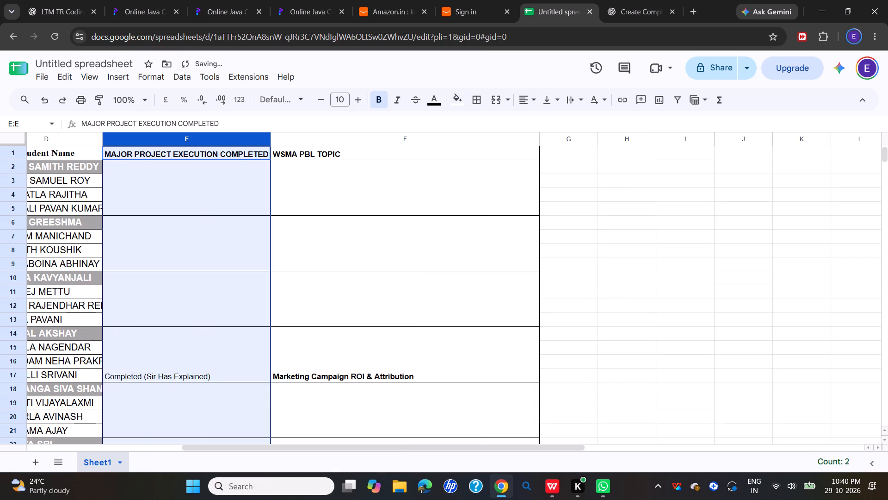
Look over the project team table from the header row down to team B16 and the rows below it.
{"action": "scroll", "coordinate": [267, 139], "scroll_direction": "right", "scroll_amount": 3}
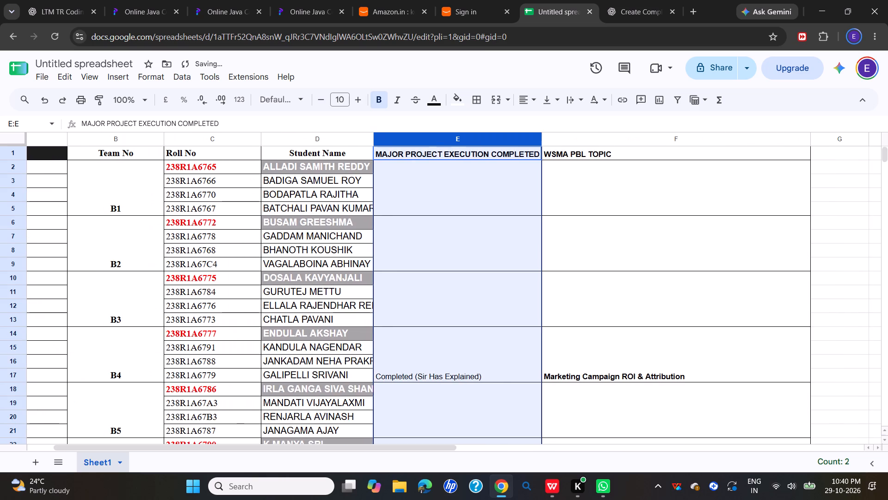
{"action": "scroll", "coordinate": [267, 139], "scroll_direction": "right", "scroll_amount": 1}
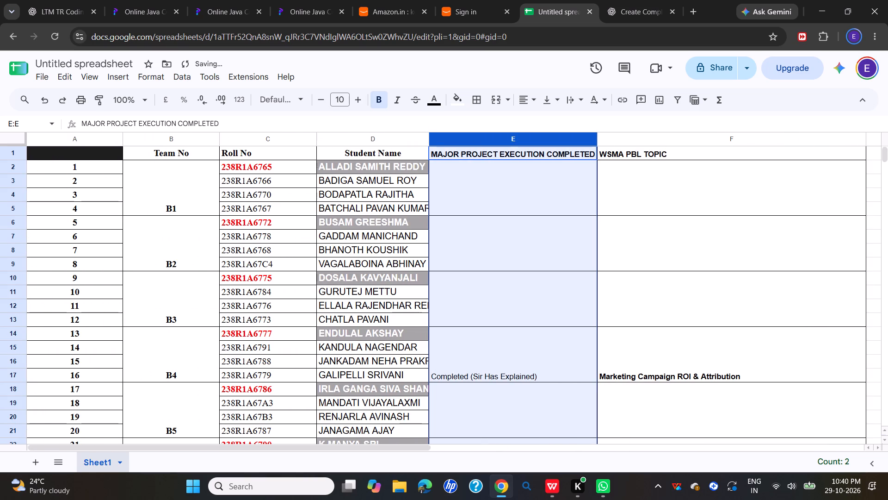
{"action": "scroll", "coordinate": [67, 261], "scroll_direction": "down", "scroll_amount": 4}
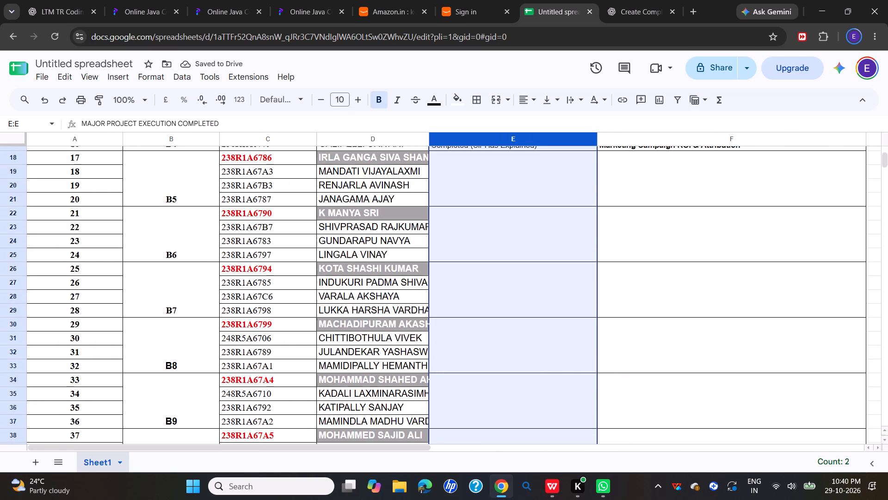
{"action": "scroll", "coordinate": [67, 261], "scroll_direction": "up", "scroll_amount": 5}
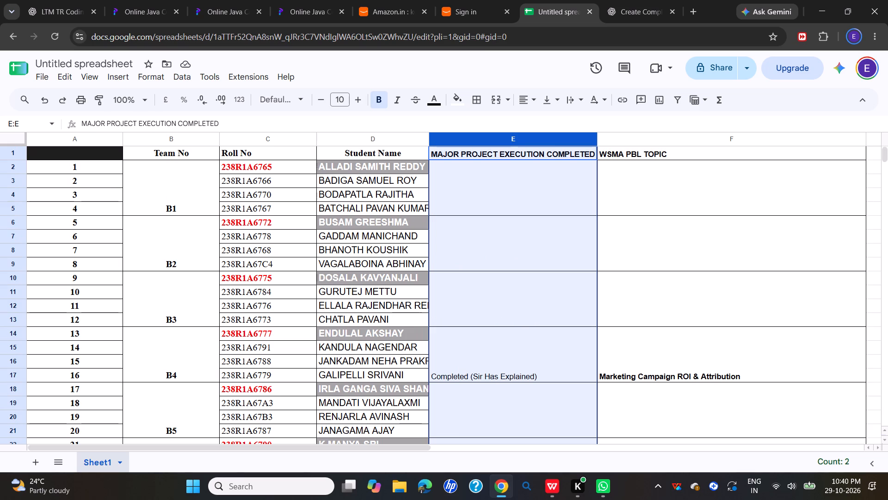
{"action": "scroll", "coordinate": [180, 214], "scroll_direction": "down", "scroll_amount": 13}
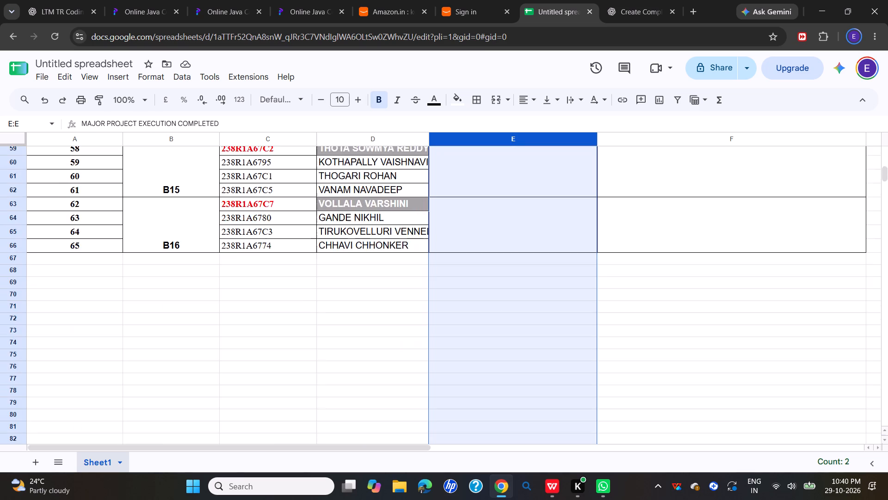
{"action": "scroll", "coordinate": [187, 223], "scroll_direction": "down", "scroll_amount": 4}
{"action": "scroll", "coordinate": [187, 223], "scroll_direction": "up", "scroll_amount": 9}
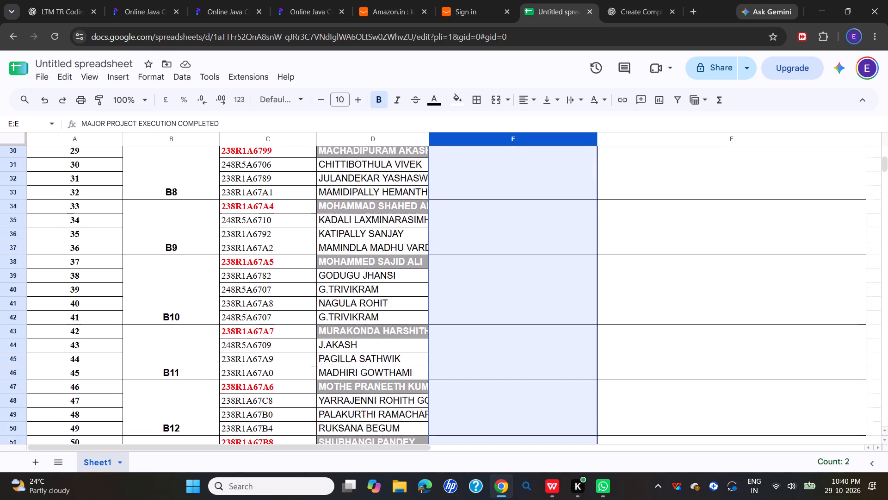
{"action": "scroll", "coordinate": [187, 223], "scroll_direction": "up", "scroll_amount": 9}
{"action": "left_click", "coordinate": [646, 225]}
{"action": "scroll", "coordinate": [425, 237], "scroll_direction": "up", "scroll_amount": 2}
Clear the status text from team B4's MAJOR PROJECT EXECUTION COMPLETED cell E14:E17.
{"action": "scroll", "coordinate": [452, 178], "scroll_direction": "left", "scroll_amount": 1}
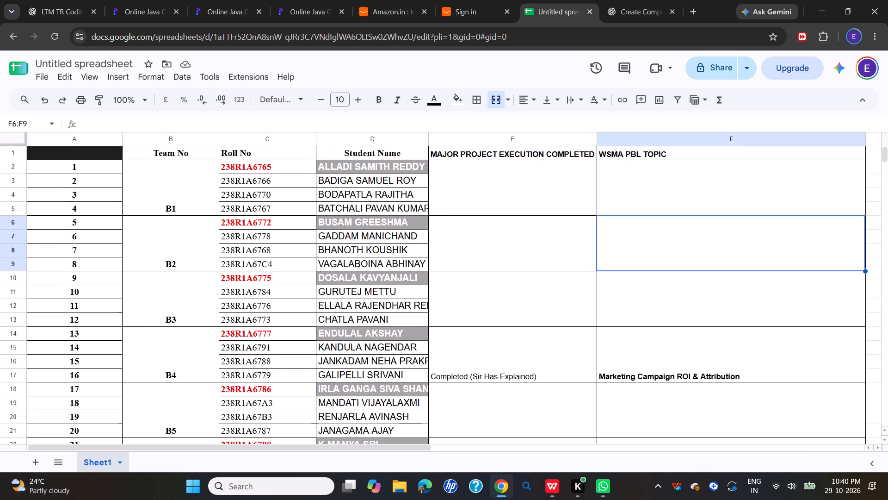
{"action": "scroll", "coordinate": [452, 178], "scroll_direction": "left", "scroll_amount": 2}
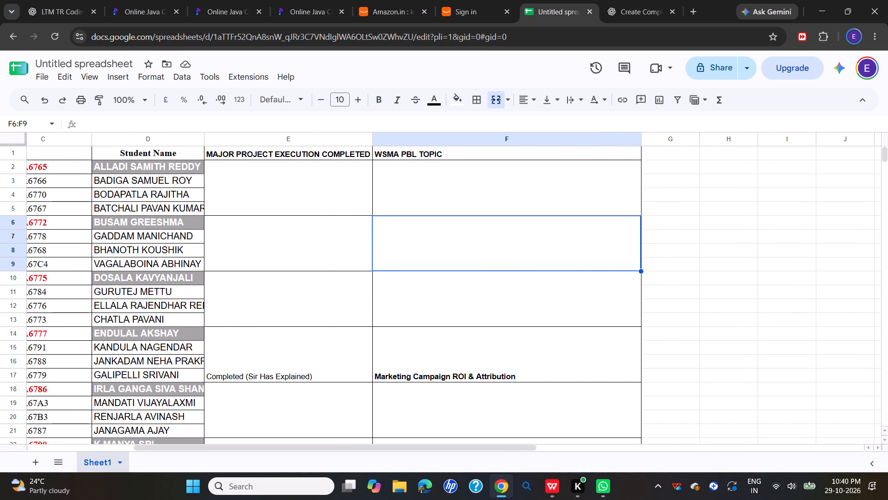
{"action": "double_click", "coordinate": [294, 372]}
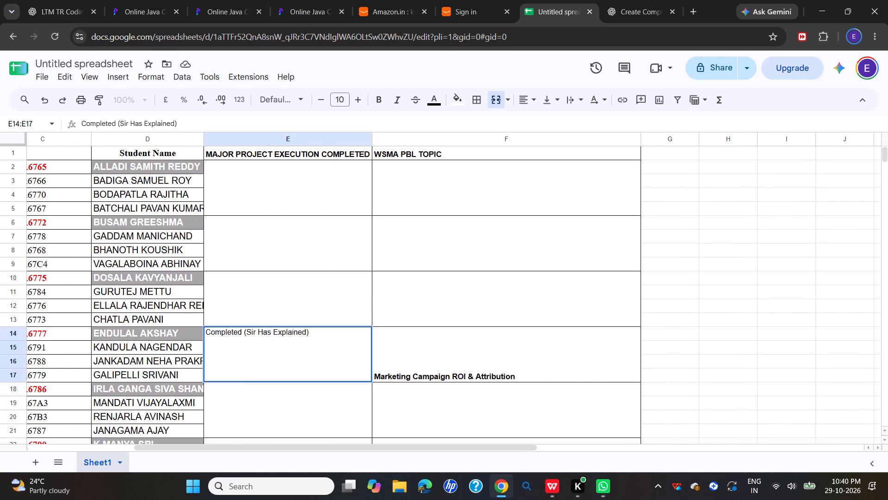
{"action": "key", "text": "ctrl+a"}
{"action": "key", "text": "backslash"}
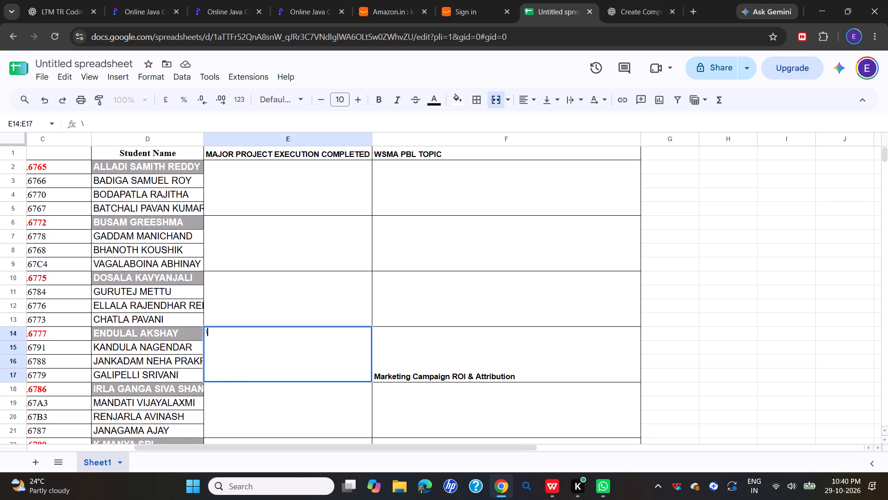
{"action": "key", "text": "BackSpace"}
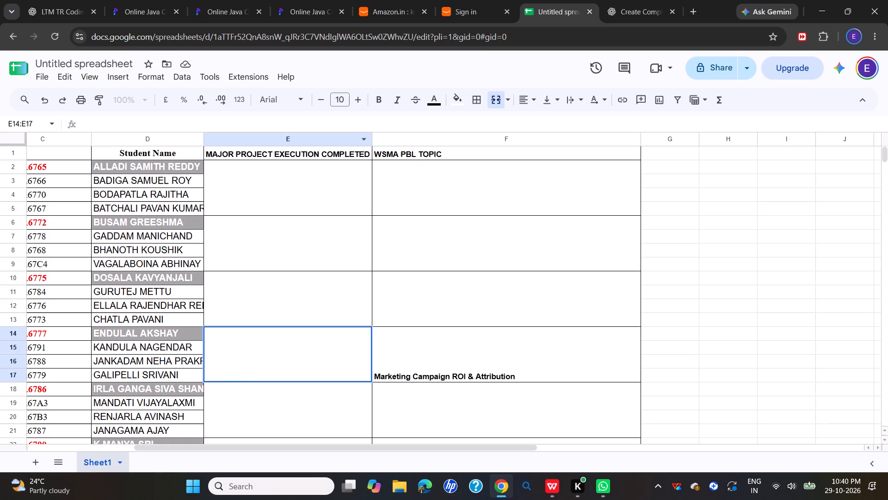
Select column E, MAJOR PROJECT EXECUTION COMPLETED, and examine its team cells from B1 down to B16.
{"action": "left_click", "coordinate": [259, 139]}
{"action": "scroll", "coordinate": [299, 183], "scroll_direction": "down", "scroll_amount": 4}
{"action": "scroll", "coordinate": [299, 170], "scroll_direction": "up", "scroll_amount": 3}
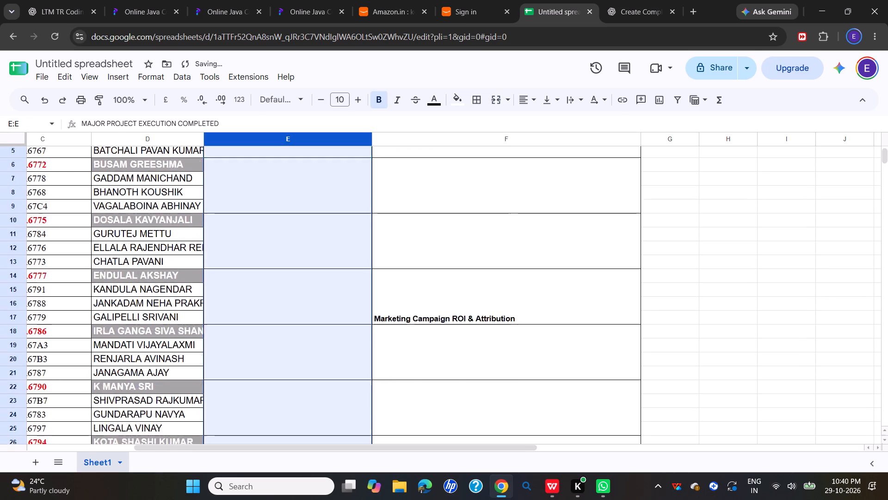
{"action": "scroll", "coordinate": [299, 170], "scroll_direction": "up", "scroll_amount": 2}
{"action": "scroll", "coordinate": [262, 188], "scroll_direction": "down", "scroll_amount": 11}
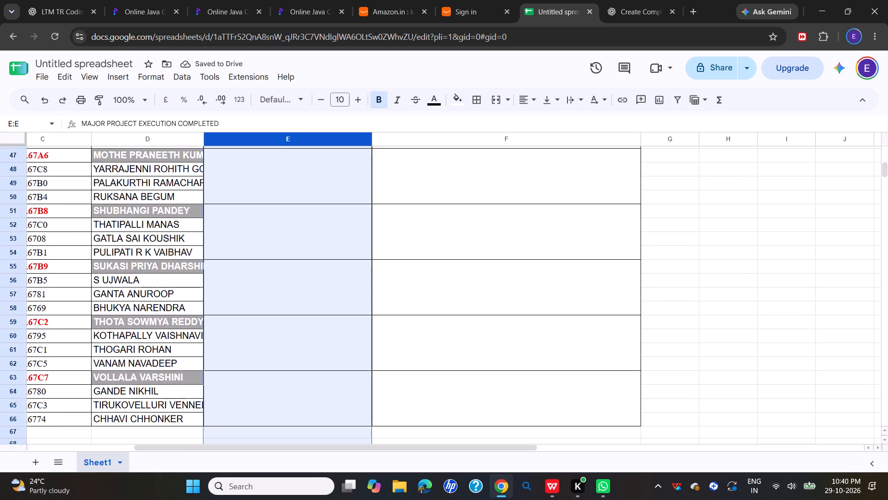
{"action": "scroll", "coordinate": [264, 193], "scroll_direction": "down", "scroll_amount": 6}
{"action": "scroll", "coordinate": [264, 193], "scroll_direction": "up", "scroll_amount": 19}
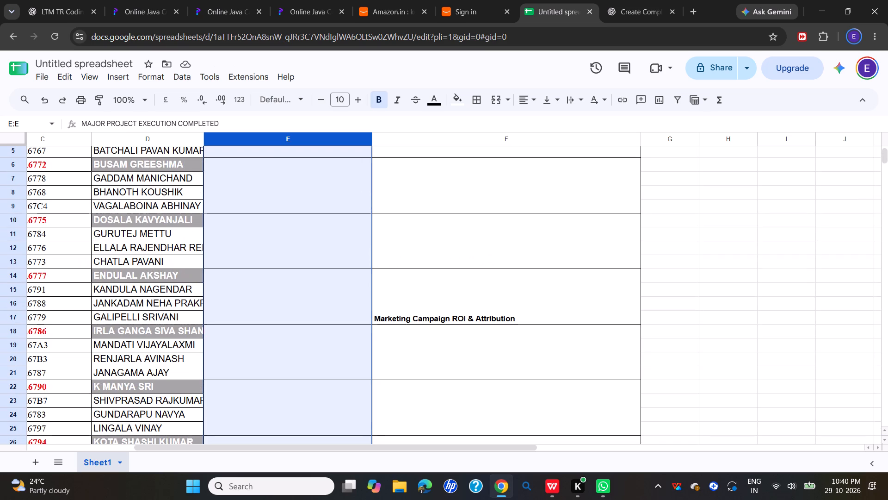
{"action": "scroll", "coordinate": [264, 193], "scroll_direction": "up", "scroll_amount": 2}
{"action": "scroll", "coordinate": [264, 193], "scroll_direction": "right", "scroll_amount": 4}
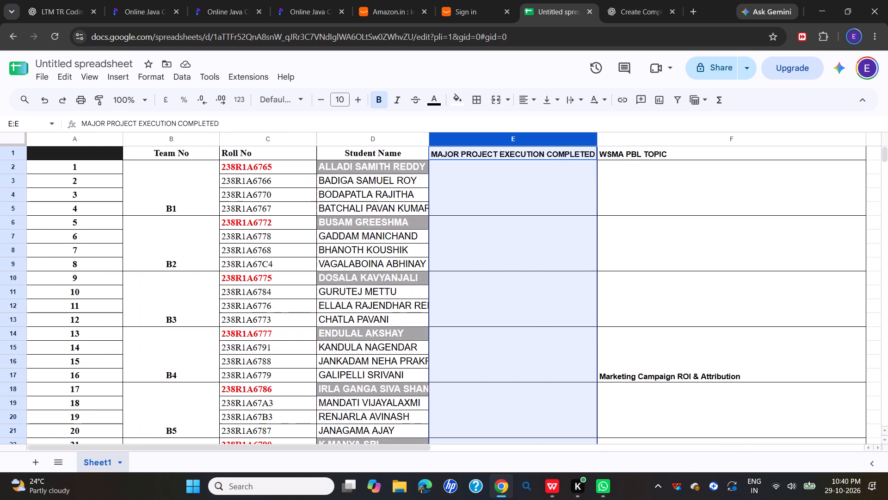
{"action": "scroll", "coordinate": [264, 193], "scroll_direction": "down", "scroll_amount": 1}
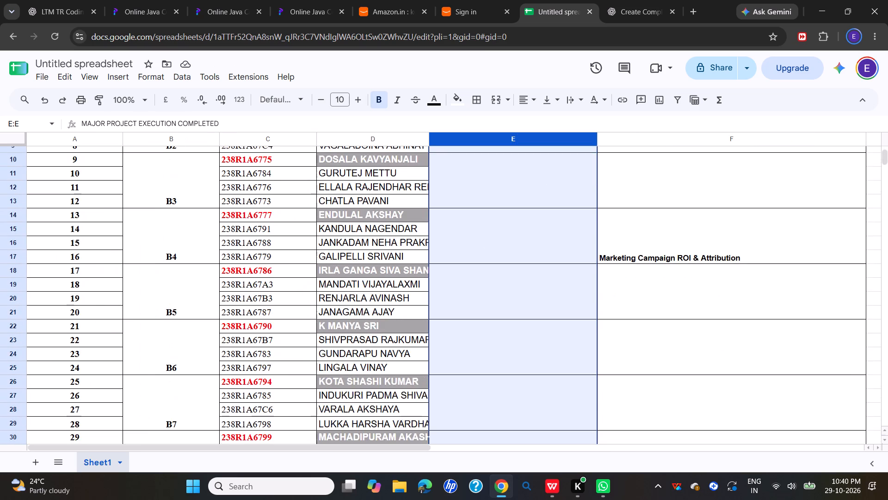
{"action": "scroll", "coordinate": [264, 193], "scroll_direction": "down", "scroll_amount": 5}
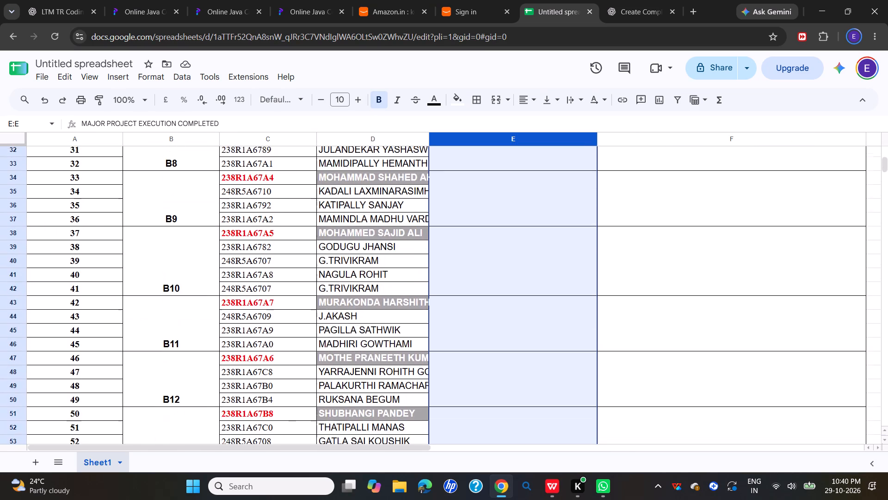
{"action": "scroll", "coordinate": [264, 193], "scroll_direction": "down", "scroll_amount": 6}
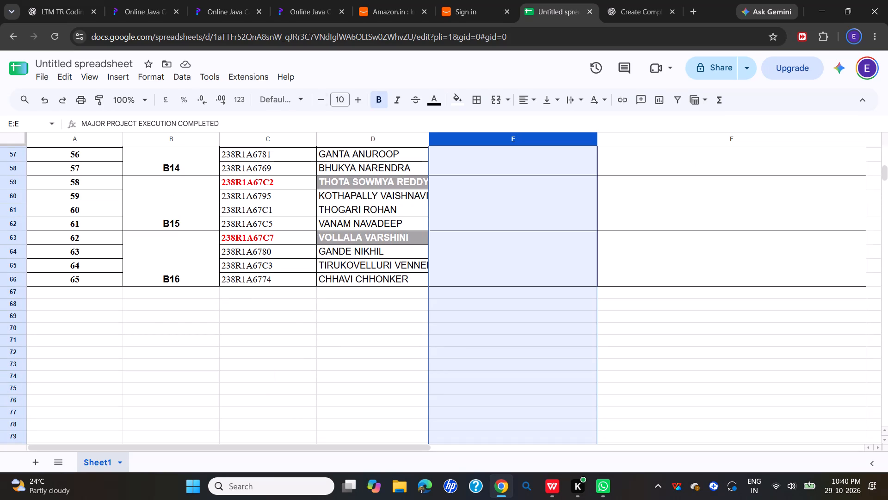
Add a drop-down data validation rule to column E, MAJOR PROJECT EXECUTION COMPLETED.
{"action": "right_click", "coordinate": [449, 144]}
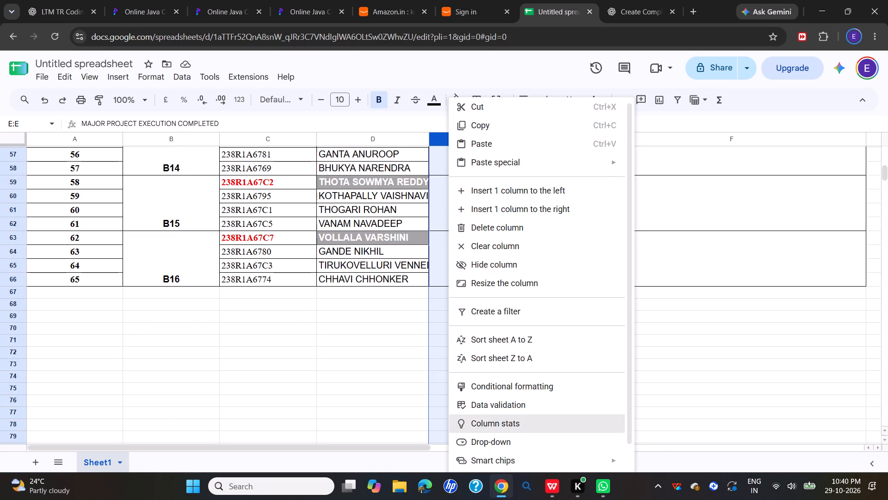
{"action": "left_click", "coordinate": [496, 407]}
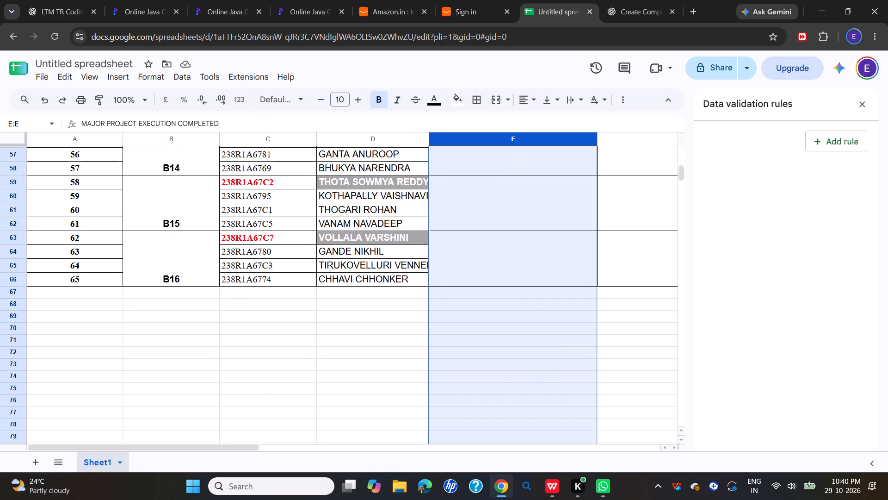
{"action": "left_click", "coordinate": [823, 141]}
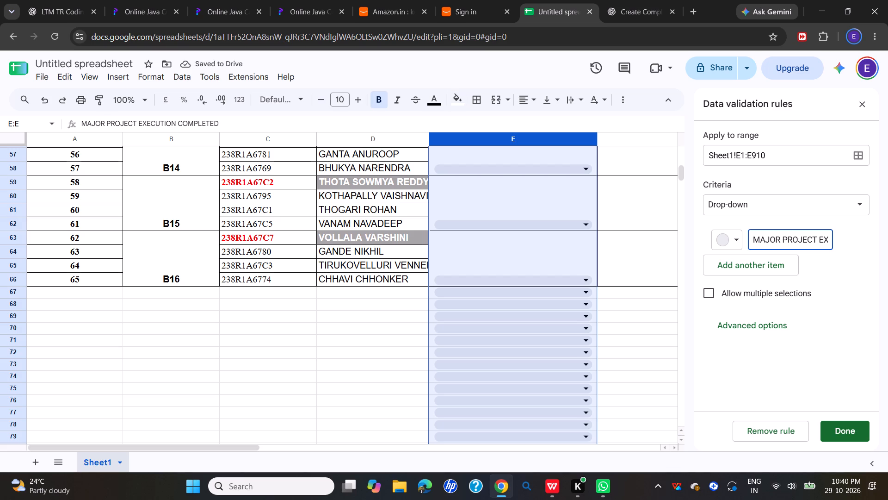
Limit the drop-down rule's range to Sheet1!E1:E66, ending at the last row of team B16.
{"action": "left_click", "coordinate": [856, 153]}
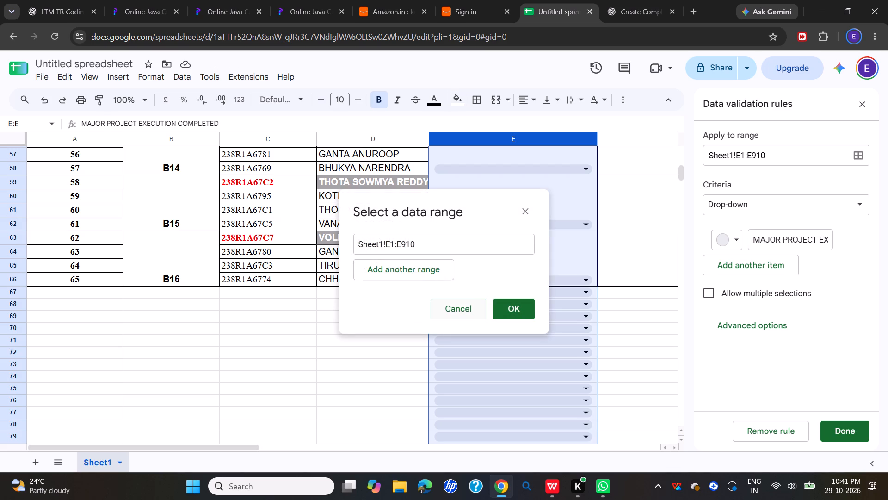
{"action": "scroll", "coordinate": [398, 336], "scroll_direction": "up", "scroll_amount": 5}
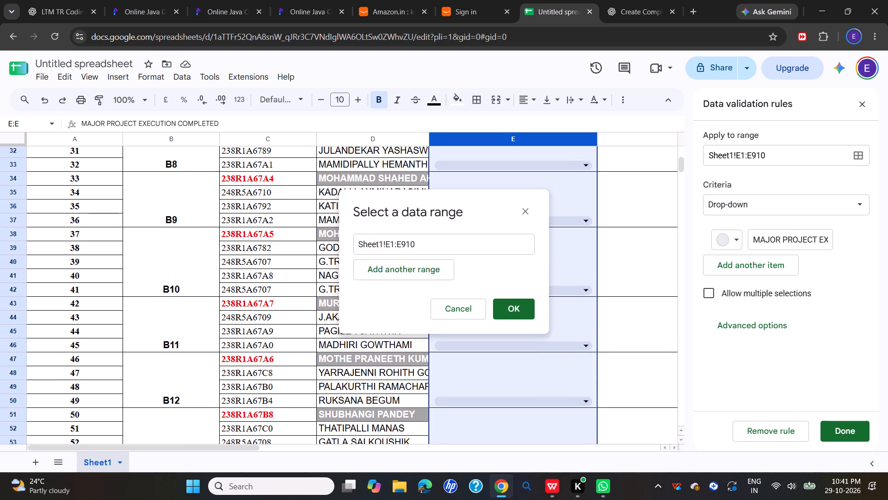
{"action": "scroll", "coordinate": [398, 336], "scroll_direction": "down", "scroll_amount": 1}
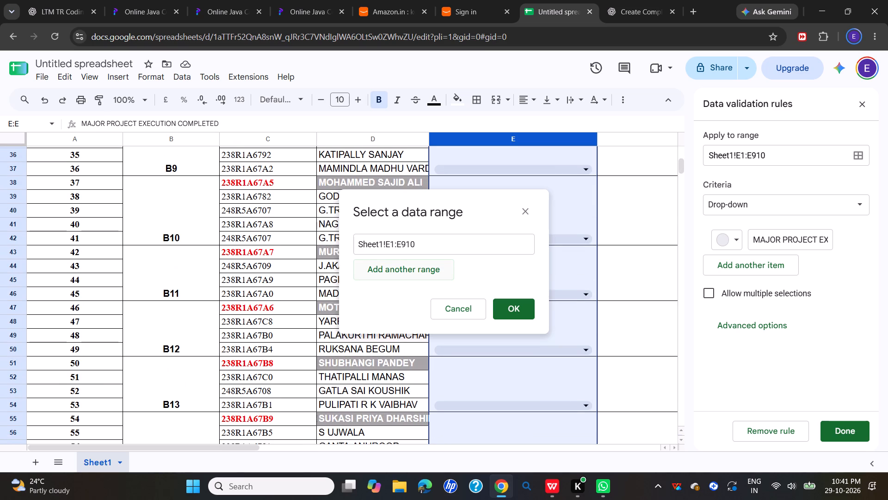
{"action": "scroll", "coordinate": [261, 365], "scroll_direction": "up", "scroll_amount": 6}
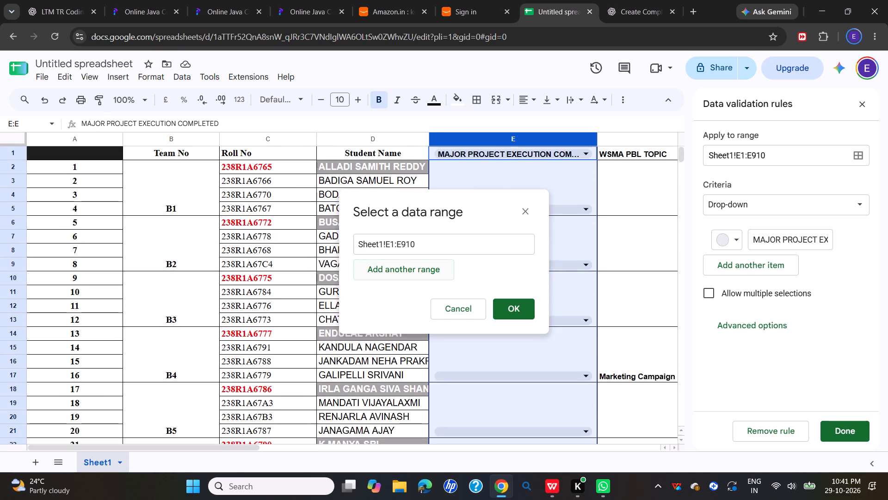
{"action": "left_click", "coordinate": [444, 240]}
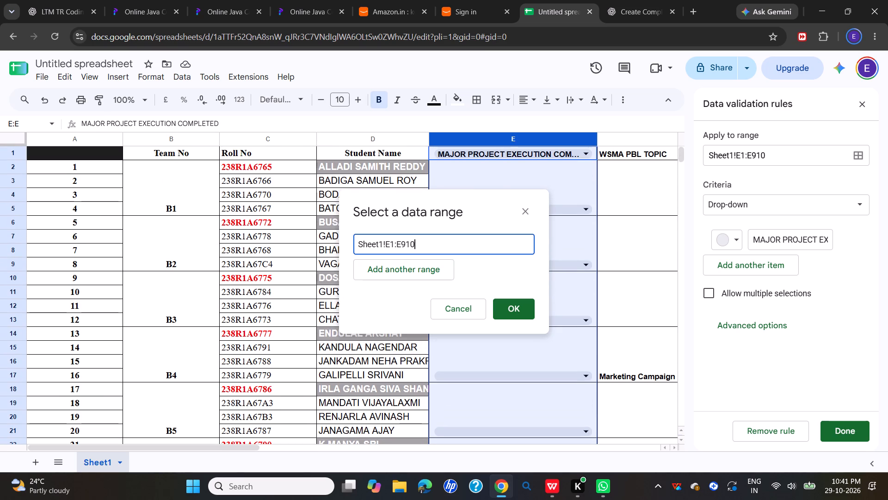
{"action": "key", "text": "BackSpace"}
{"action": "key", "text": "BackSpace"}
{"action": "key", "text": "BackSpace"}
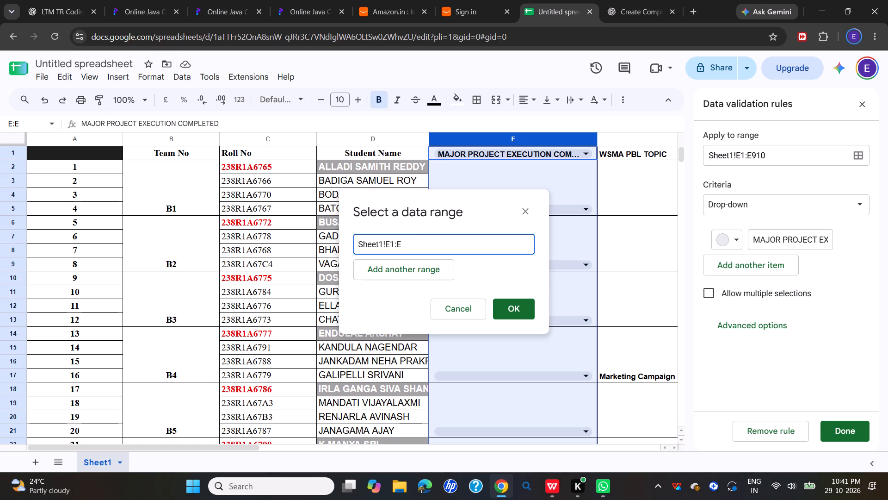
{"action": "scroll", "coordinate": [234, 345], "scroll_direction": "down", "scroll_amount": 7}
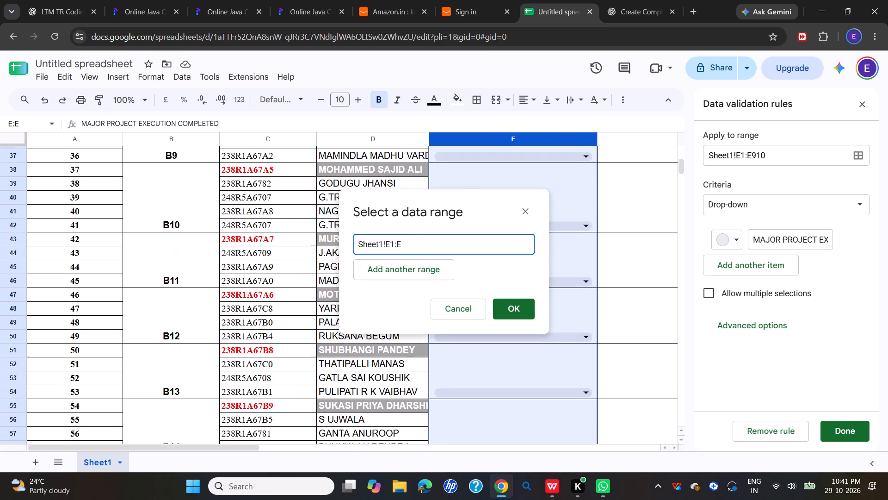
{"action": "scroll", "coordinate": [234, 345], "scroll_direction": "down", "scroll_amount": 4}
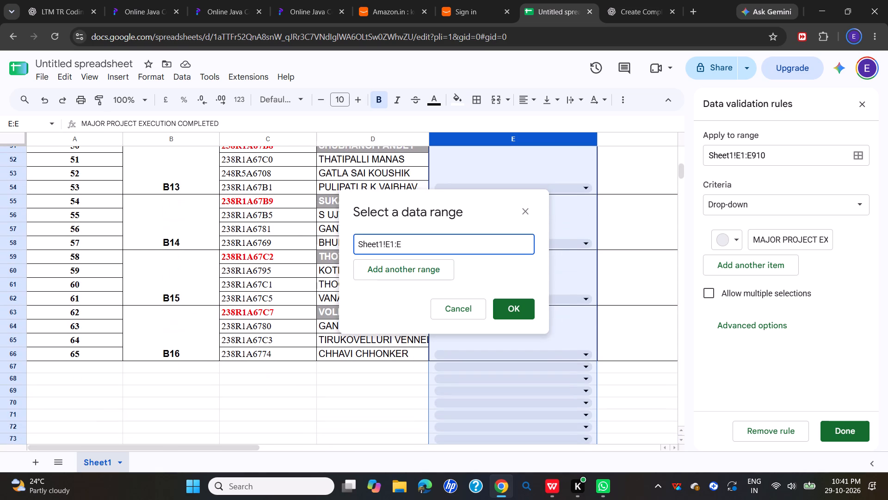
{"action": "type", "text": "66"}
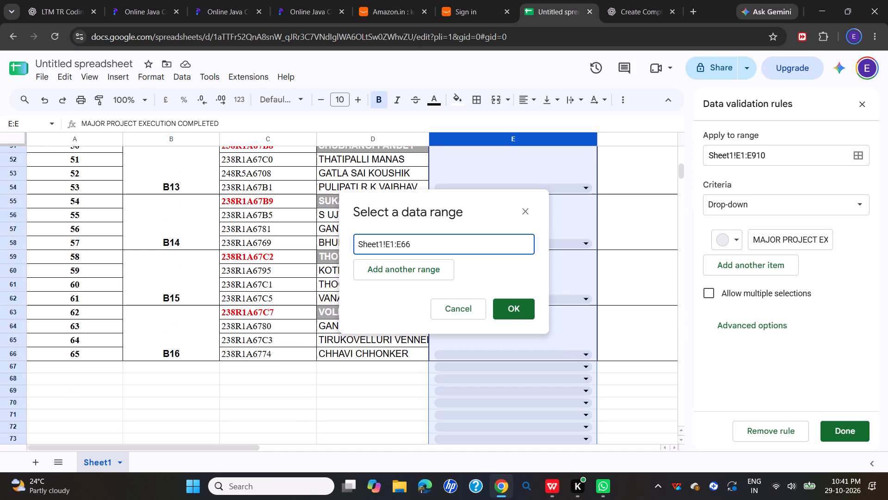
{"action": "left_click", "coordinate": [520, 313]}
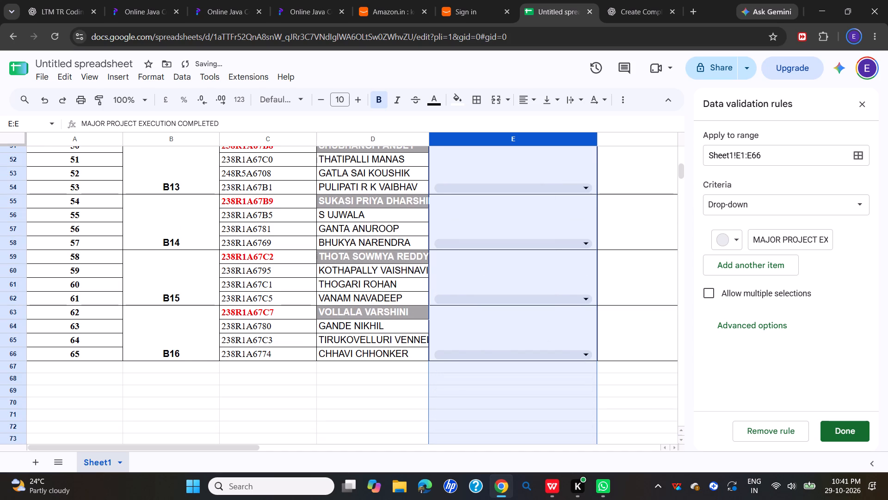
Replace the drop-down rule's first item with Execution Completed.
{"action": "left_click", "coordinate": [382, 395]}
{"action": "scroll", "coordinate": [382, 395], "scroll_direction": "up", "scroll_amount": 4}
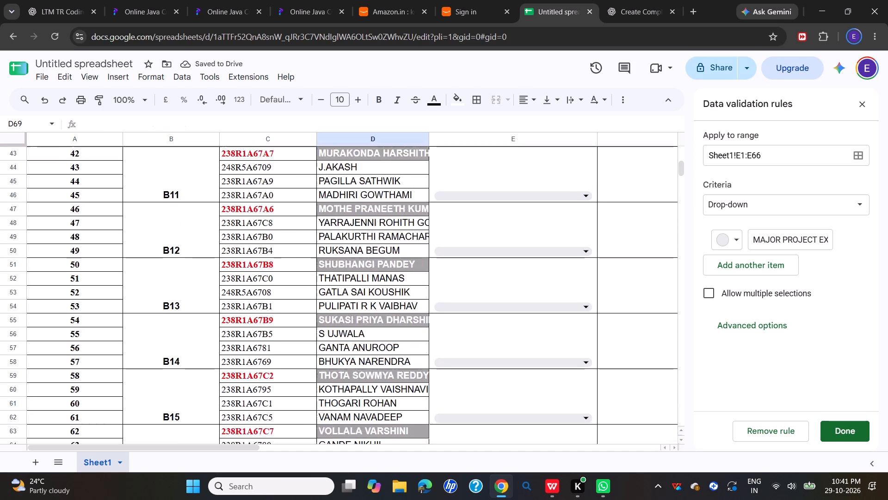
{"action": "scroll", "coordinate": [382, 395], "scroll_direction": "up", "scroll_amount": 10}
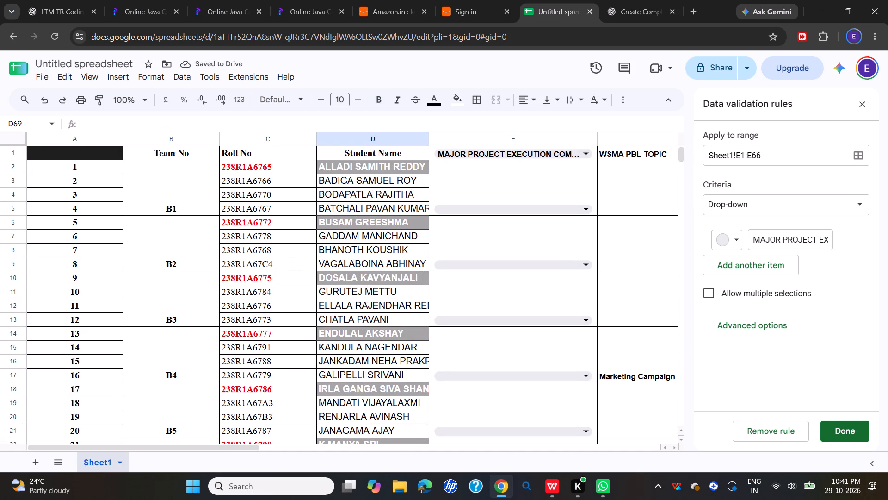
{"action": "left_click", "coordinate": [777, 239]}
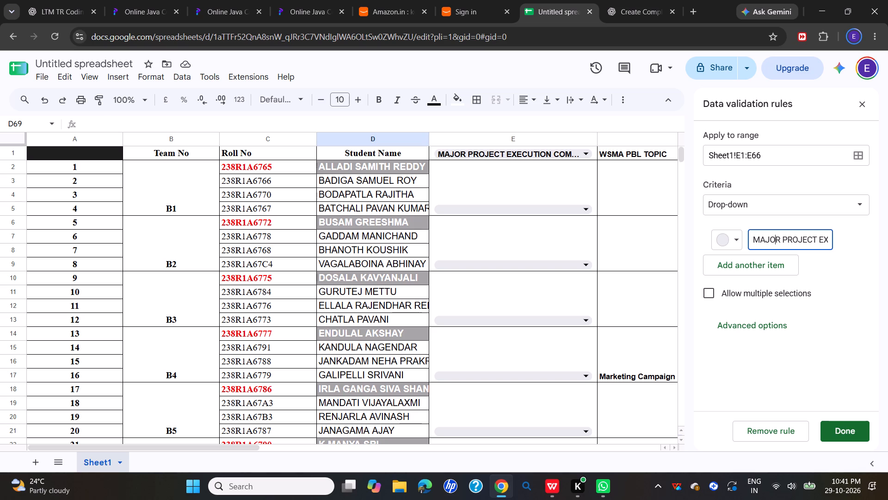
{"action": "key", "text": "ctrl+a"}
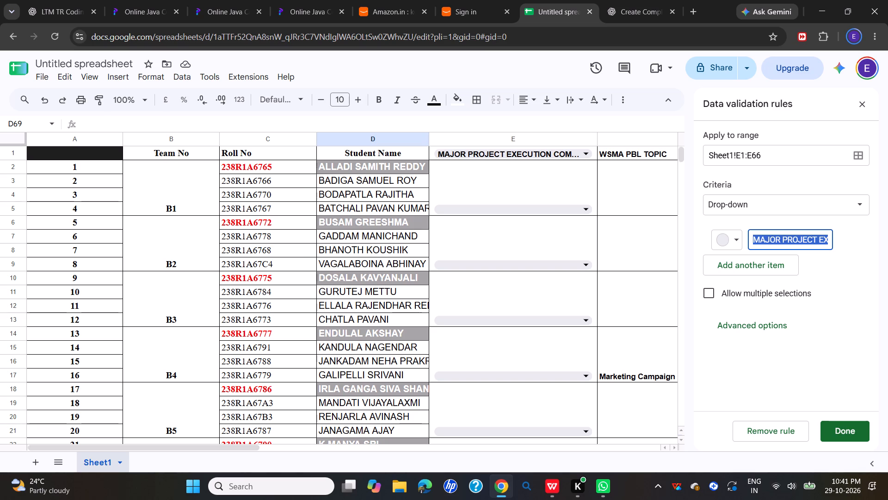
{"action": "key", "text": "BackSpace"}
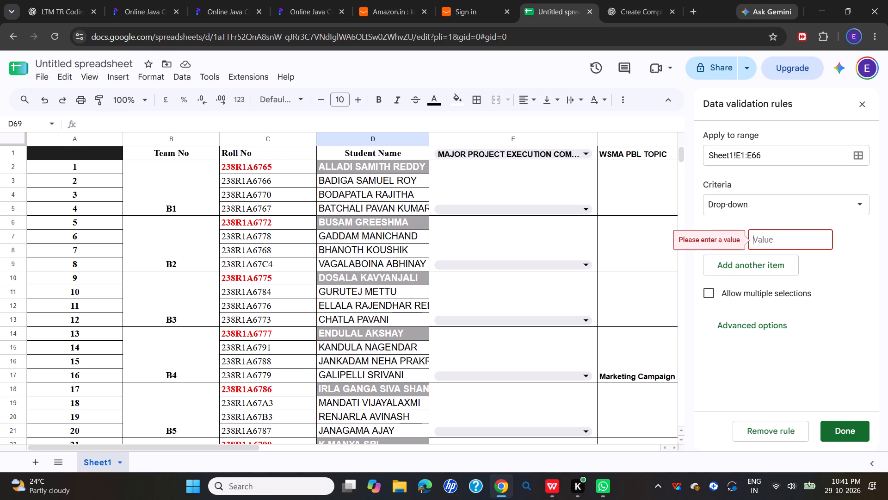
{"action": "type", "text": "Pr"}
{"action": "key", "text": "BackSpace"}
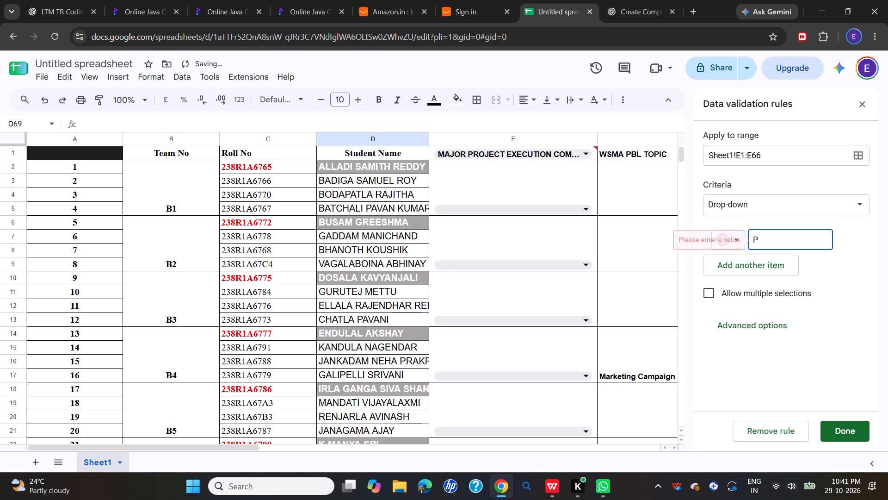
{"action": "key", "text": "BackSpace"}
{"action": "key", "text": "shift+e"}
{"action": "key", "text": "x"}
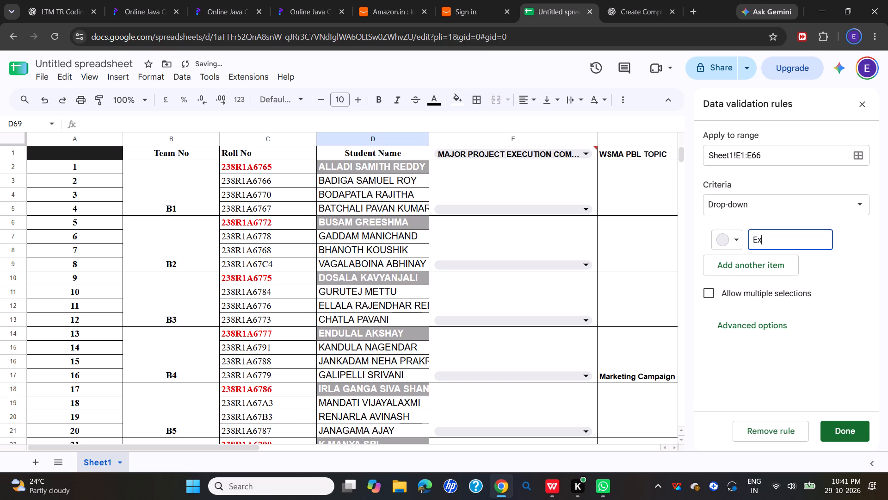
{"action": "type", "text": "ec"}
{"action": "type", "text": "ution Compl"}
{"action": "type", "text": "eted"}
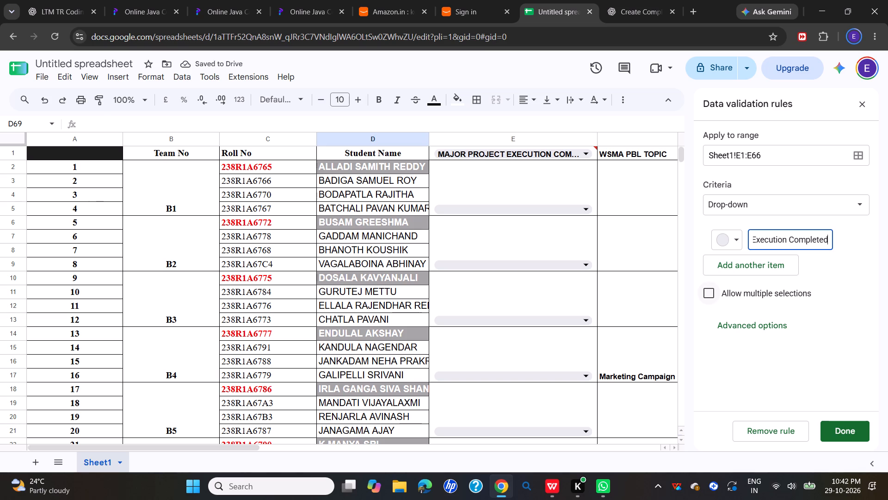
Add Not Completed as the second drop-down item, save the rule and close the data validation rules.
{"action": "left_click", "coordinate": [742, 270]}
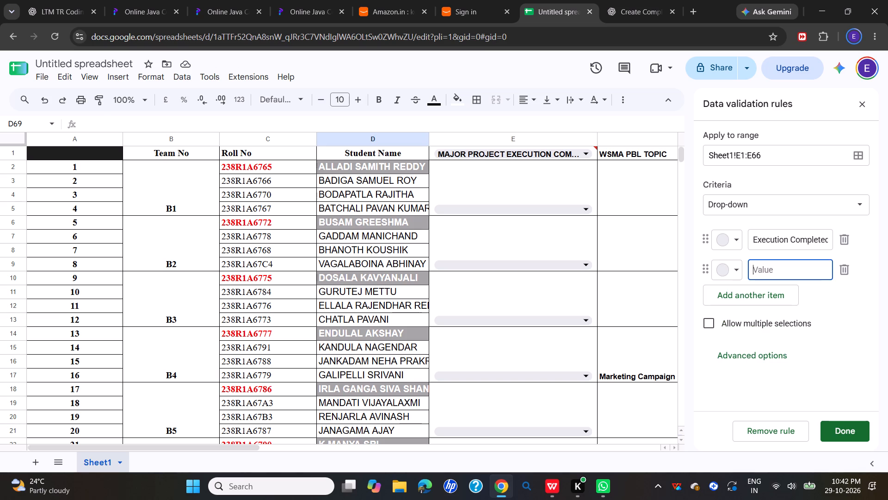
{"action": "type", "text": "Not Completed"}
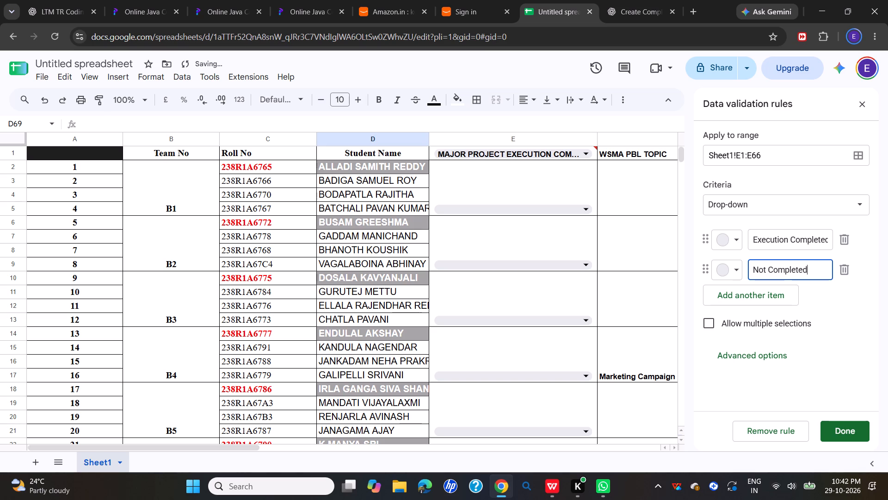
{"action": "left_click", "coordinate": [839, 435]}
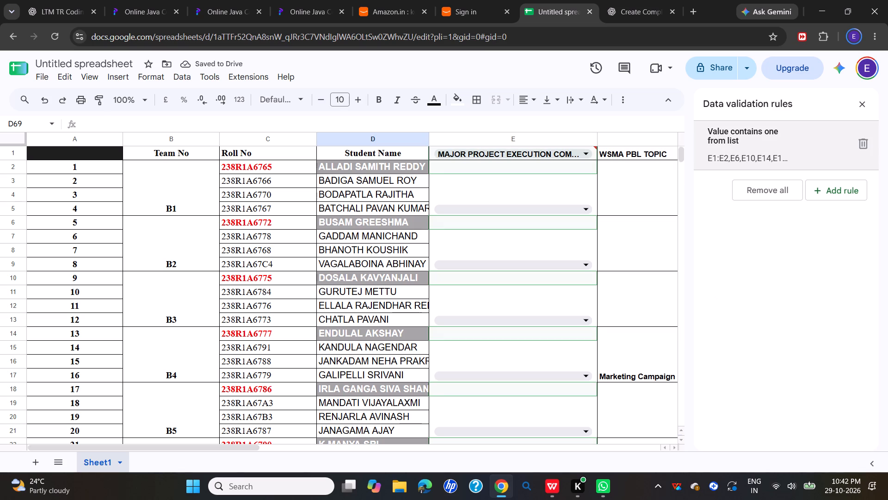
{"action": "left_click", "coordinate": [861, 104]}
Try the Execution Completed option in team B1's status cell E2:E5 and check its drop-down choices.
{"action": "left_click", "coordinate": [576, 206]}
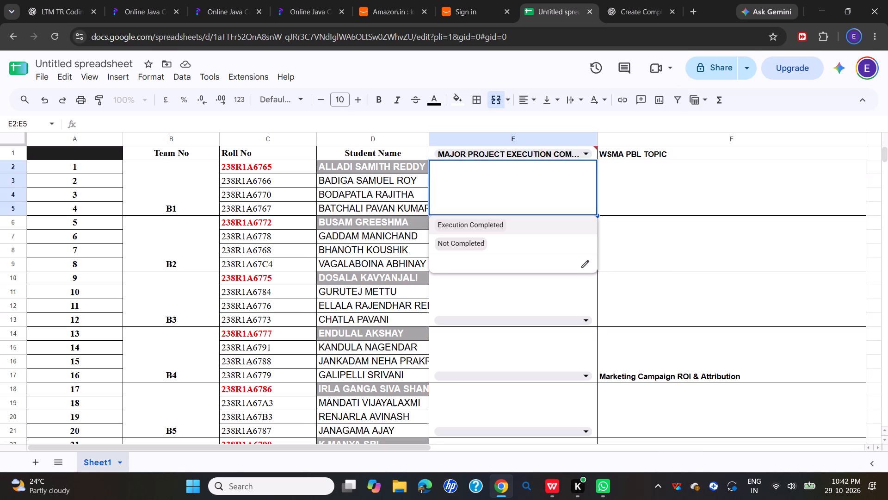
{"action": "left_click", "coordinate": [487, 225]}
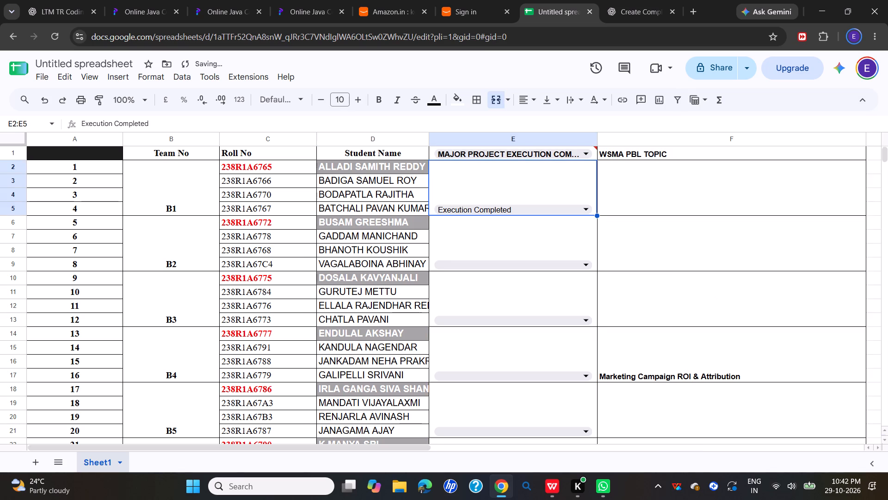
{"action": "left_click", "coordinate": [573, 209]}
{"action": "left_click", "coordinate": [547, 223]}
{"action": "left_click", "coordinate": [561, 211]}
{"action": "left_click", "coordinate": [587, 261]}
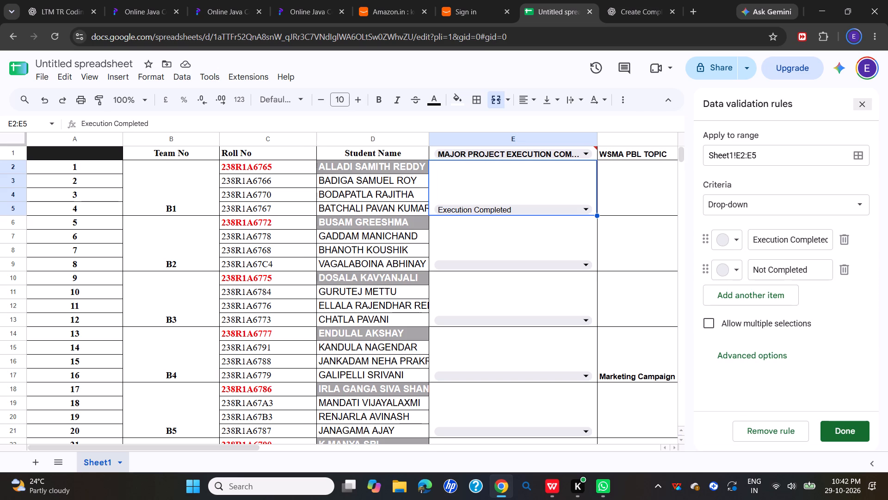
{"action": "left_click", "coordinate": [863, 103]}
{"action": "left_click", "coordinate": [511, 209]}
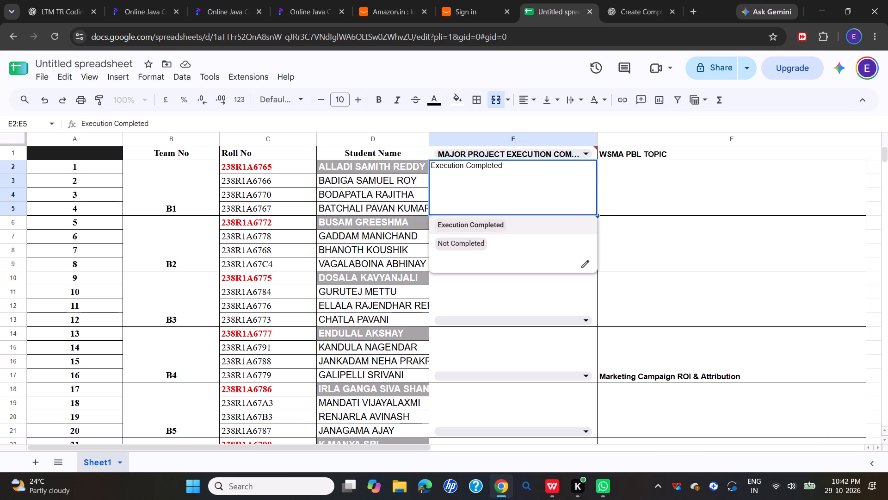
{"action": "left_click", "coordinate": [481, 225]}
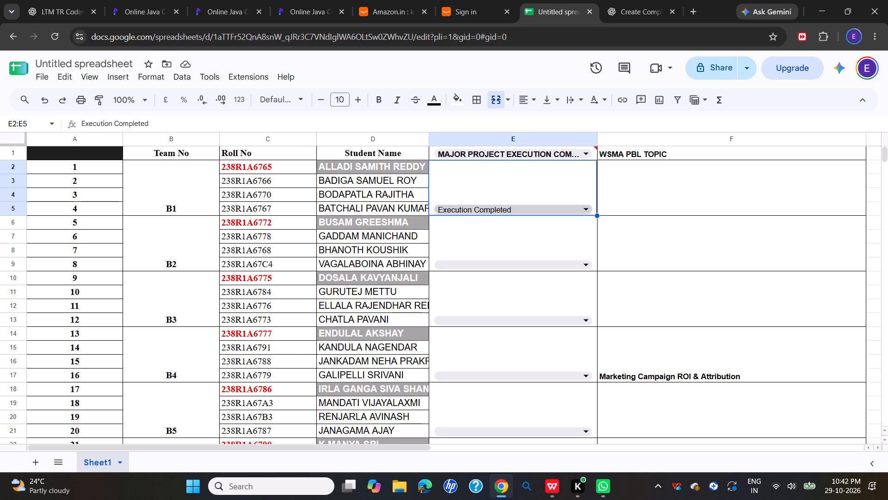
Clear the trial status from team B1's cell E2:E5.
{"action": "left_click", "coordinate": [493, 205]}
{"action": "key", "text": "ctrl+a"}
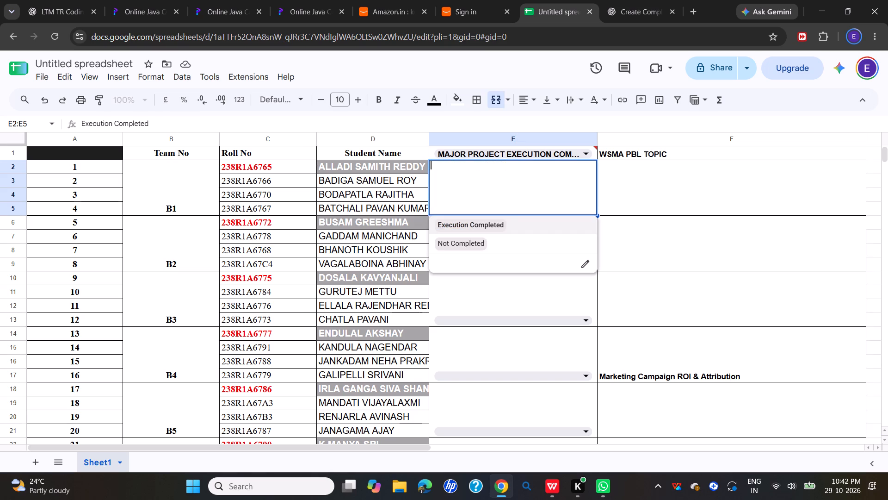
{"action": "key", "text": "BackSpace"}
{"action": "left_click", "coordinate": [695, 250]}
Set team B4's status in E14:E17 to Execution Completed using its drop-down.
{"action": "scroll", "coordinate": [579, 295], "scroll_direction": "down", "scroll_amount": 2}
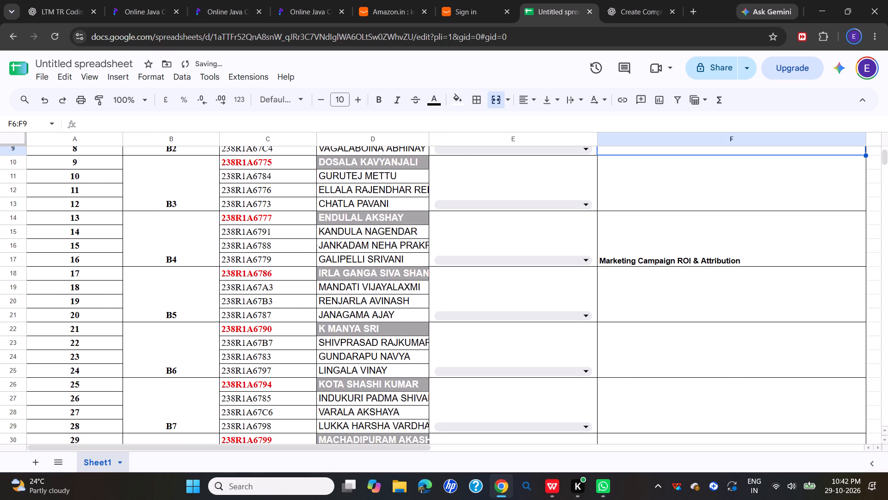
{"action": "left_click", "coordinate": [584, 261]}
{"action": "left_click", "coordinate": [496, 276]}
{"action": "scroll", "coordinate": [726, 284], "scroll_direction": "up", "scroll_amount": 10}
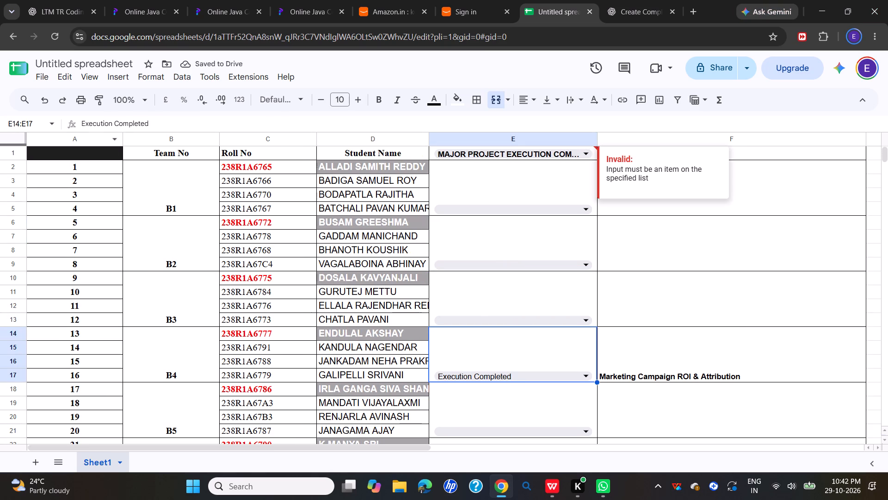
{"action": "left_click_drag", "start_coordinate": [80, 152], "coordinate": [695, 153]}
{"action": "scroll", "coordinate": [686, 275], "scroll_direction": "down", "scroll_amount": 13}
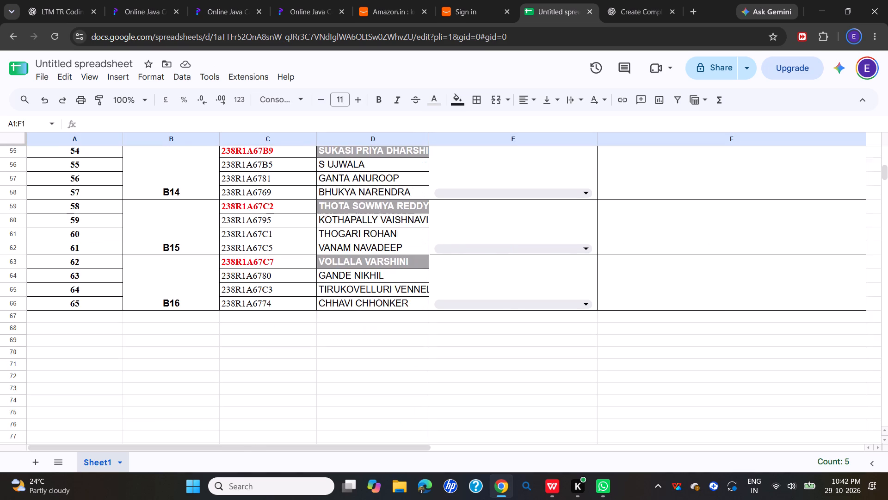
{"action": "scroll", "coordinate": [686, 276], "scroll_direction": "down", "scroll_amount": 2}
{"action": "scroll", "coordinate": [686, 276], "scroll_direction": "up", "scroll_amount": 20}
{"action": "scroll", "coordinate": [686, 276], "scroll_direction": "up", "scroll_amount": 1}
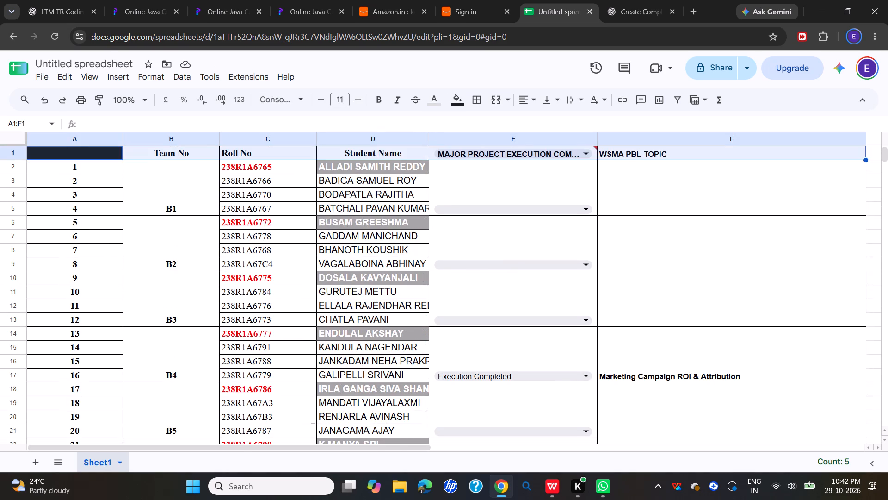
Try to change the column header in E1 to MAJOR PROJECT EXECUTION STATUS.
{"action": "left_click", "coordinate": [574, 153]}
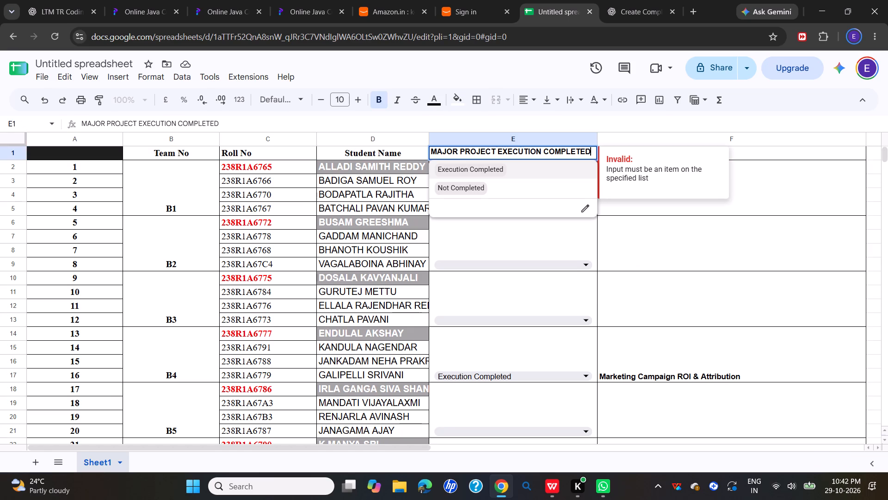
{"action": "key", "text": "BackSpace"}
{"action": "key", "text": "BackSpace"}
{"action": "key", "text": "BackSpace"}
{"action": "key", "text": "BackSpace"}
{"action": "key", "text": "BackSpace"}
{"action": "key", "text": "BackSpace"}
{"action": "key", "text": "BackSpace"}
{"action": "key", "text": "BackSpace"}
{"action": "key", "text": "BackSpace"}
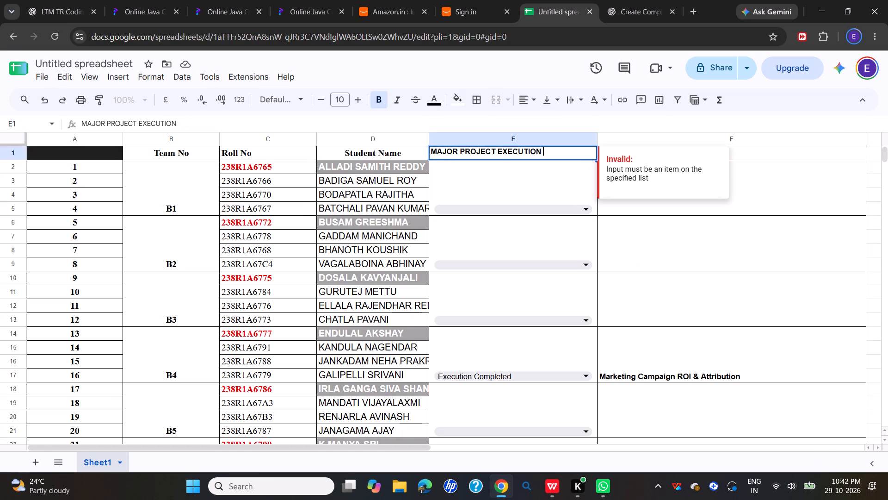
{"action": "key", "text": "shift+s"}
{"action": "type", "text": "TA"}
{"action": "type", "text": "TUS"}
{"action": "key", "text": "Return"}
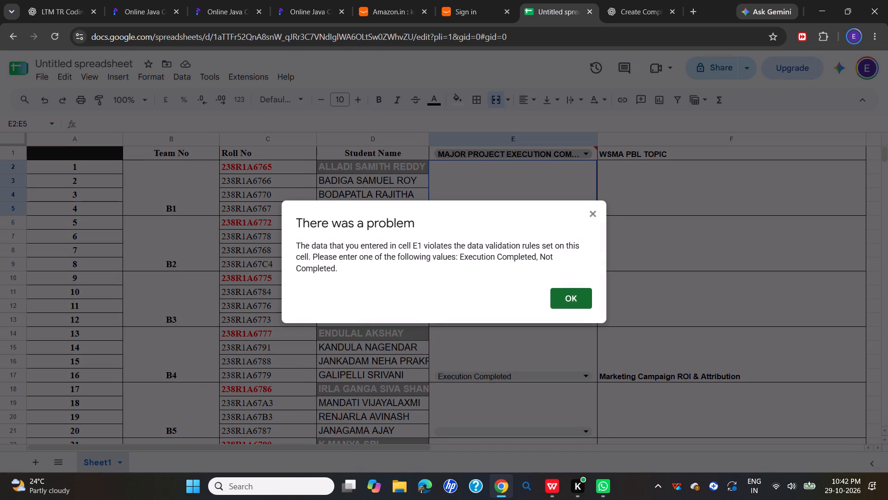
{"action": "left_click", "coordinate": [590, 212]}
Remove the drop-down data validation rule from header cell E1 only, close the rules and leave the cell.
{"action": "left_click", "coordinate": [567, 155]}
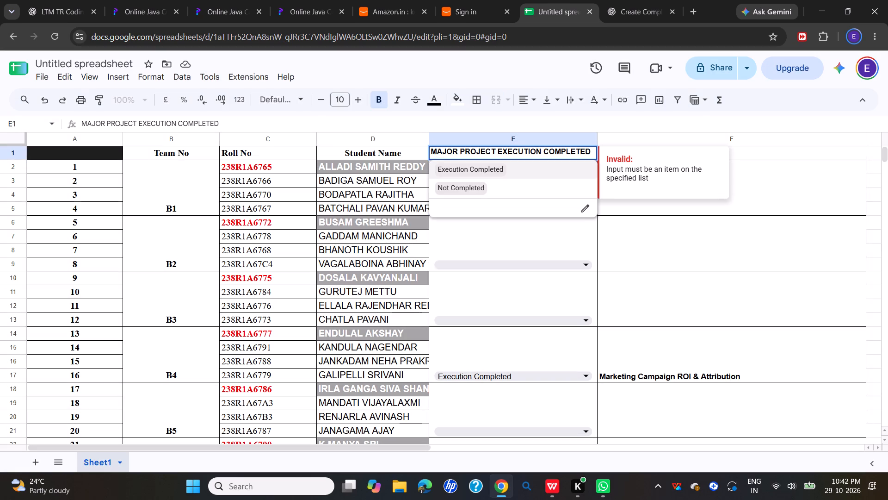
{"action": "left_click", "coordinate": [590, 210]}
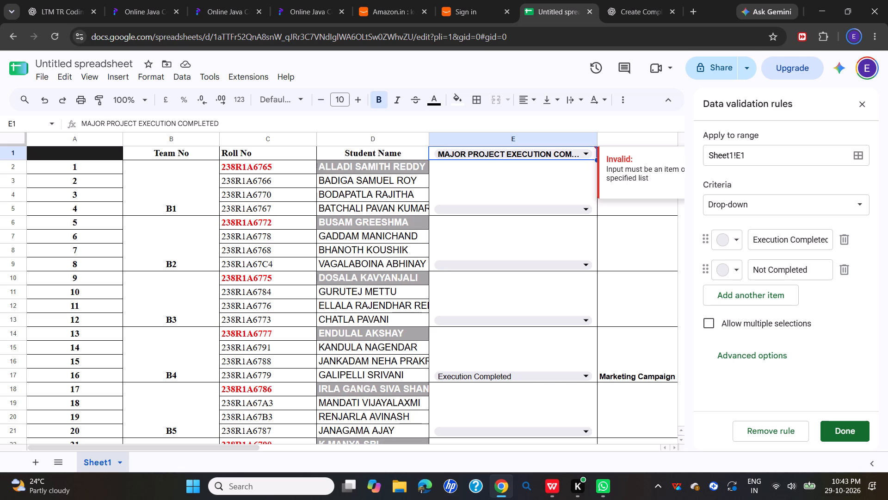
{"action": "double_click", "coordinate": [479, 152]}
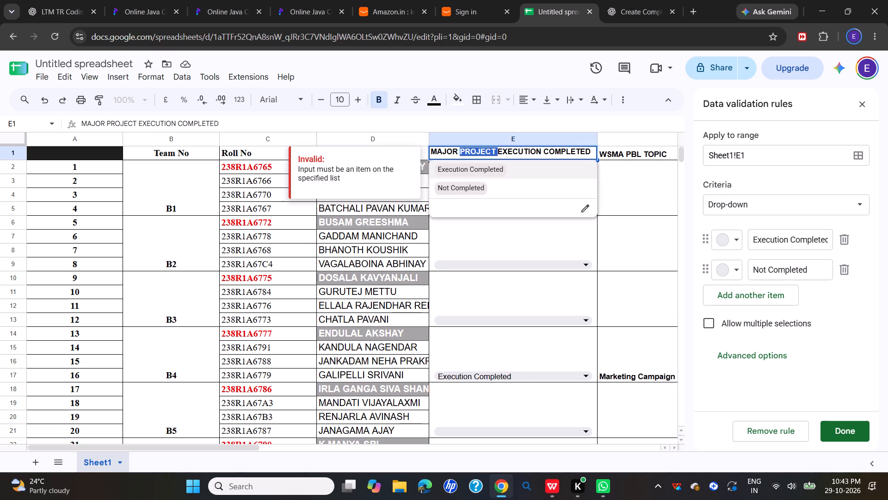
{"action": "left_click", "coordinate": [587, 149]}
{"action": "left_click", "coordinate": [595, 147]}
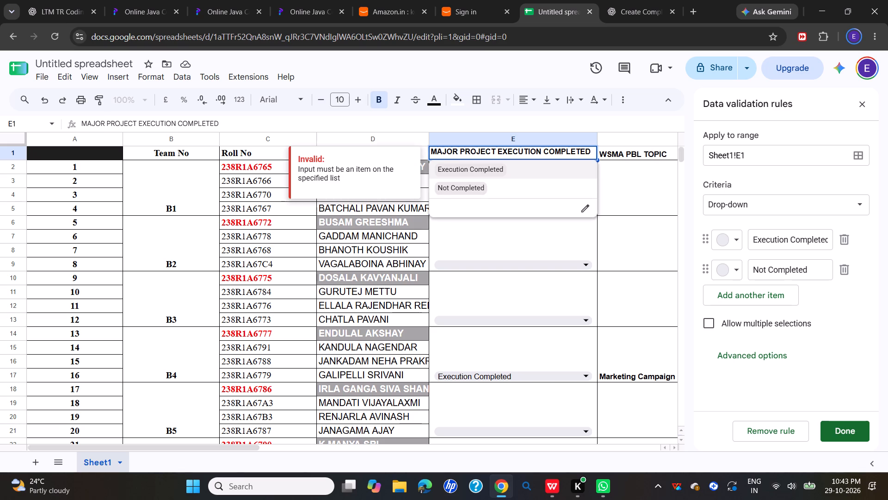
{"action": "left_click", "coordinate": [594, 147]}
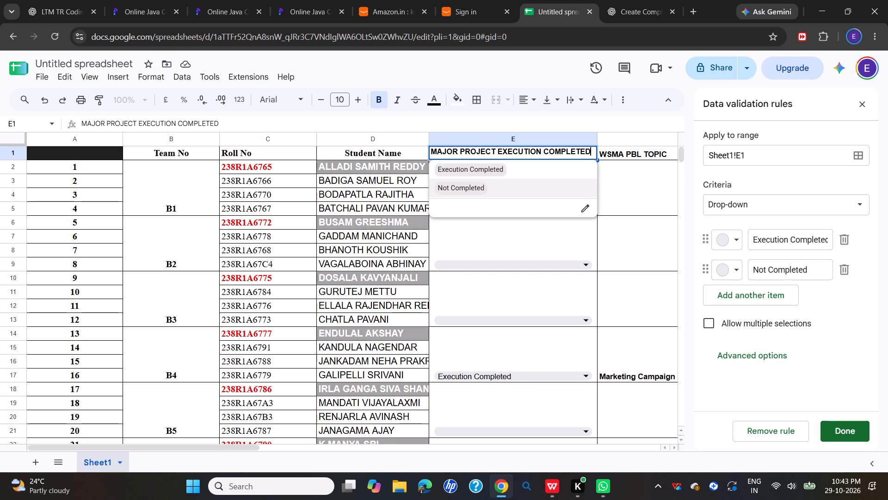
{"action": "left_click", "coordinate": [772, 426]}
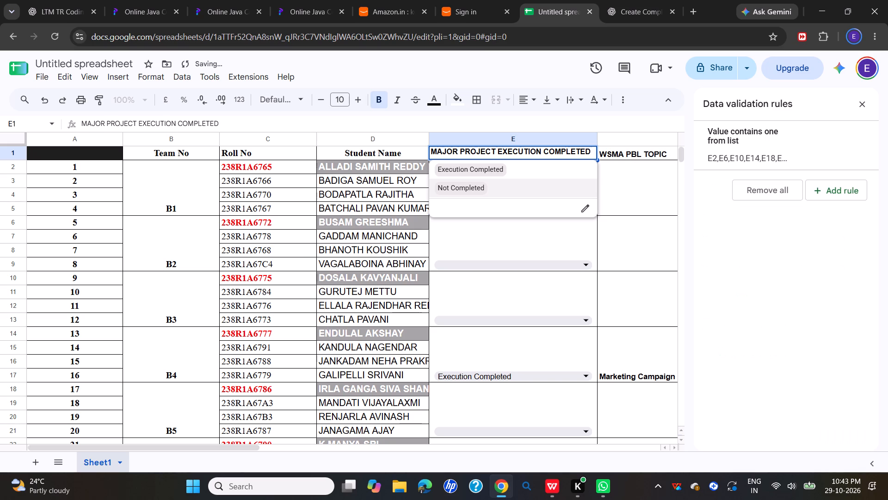
{"action": "left_click", "coordinate": [867, 107]}
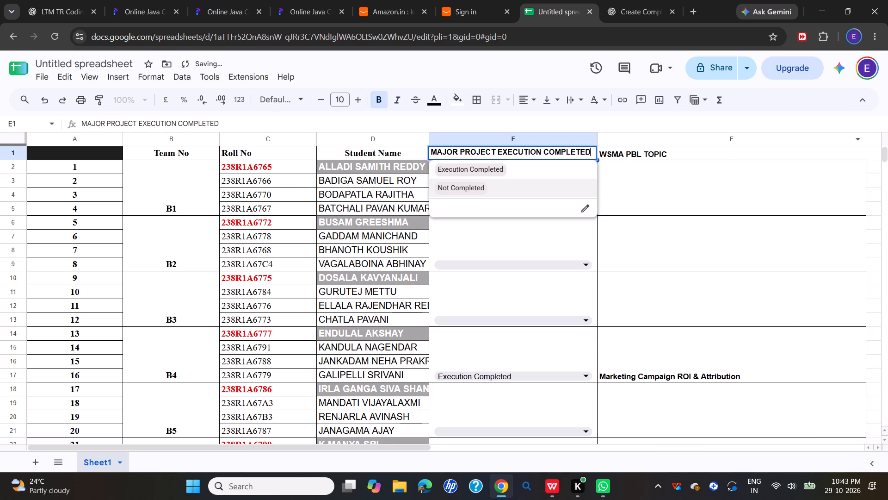
{"action": "left_click", "coordinate": [658, 210]}
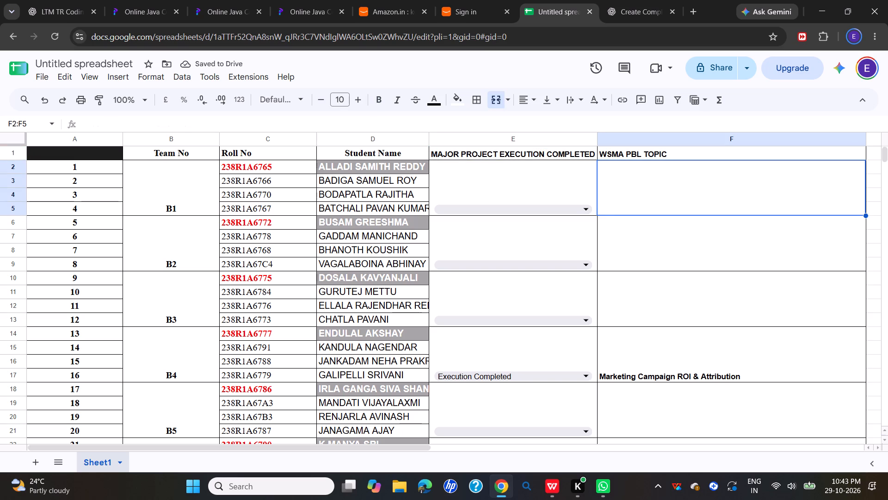
Reword the column header in E1 as MAJOR PROJECT EXECUTION STATUS.
{"action": "double_click", "coordinate": [579, 150]}
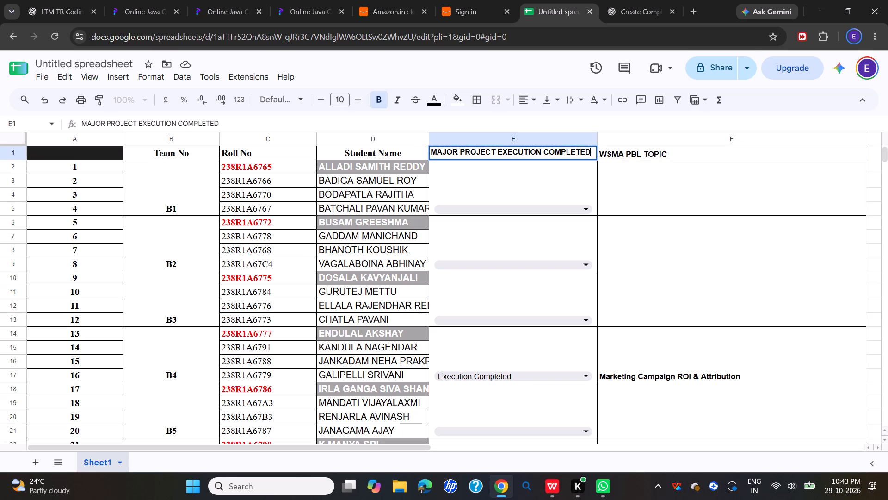
{"action": "key", "text": "BackSpace"}
{"action": "key", "text": "BackSpace"}
{"action": "key", "text": "BackSpace"}
{"action": "key", "text": "BackSpace"}
{"action": "key", "text": "BackSpace"}
{"action": "key", "text": "BackSpace"}
{"action": "key", "text": "BackSpace"}
{"action": "key", "text": "BackSpace"}
{"action": "key", "text": "BackSpace"}
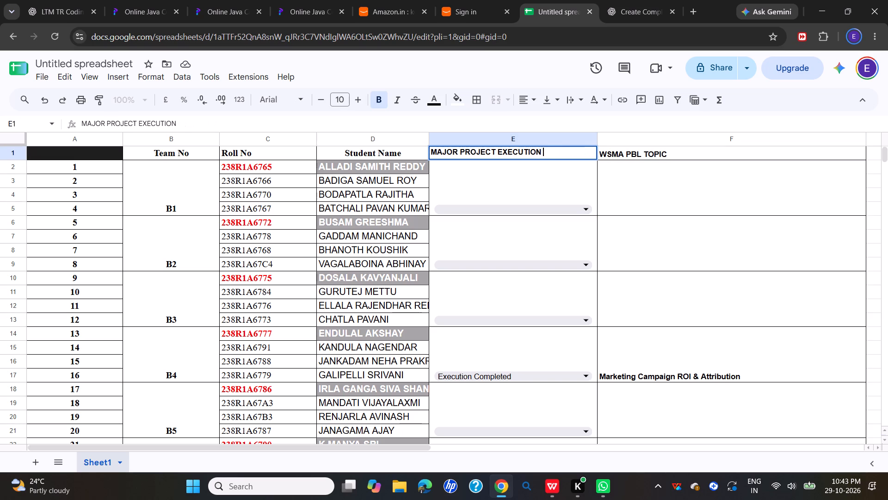
{"action": "type", "text": "sT"}
{"action": "key", "text": "BackSpace"}
{"action": "key", "text": "BackSpace"}
{"action": "key", "text": "s"}
{"action": "key", "text": "t"}
{"action": "key", "text": "a"}
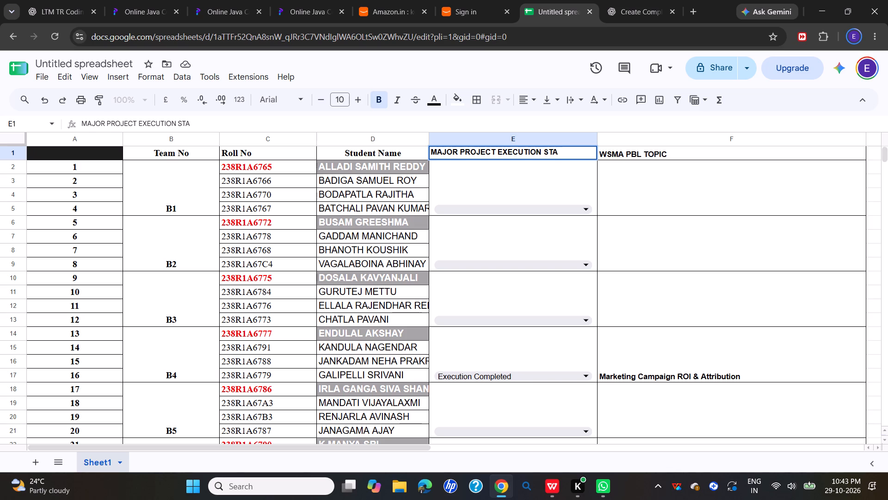
{"action": "type", "text": "TUS"}
{"action": "key", "text": "Return"}
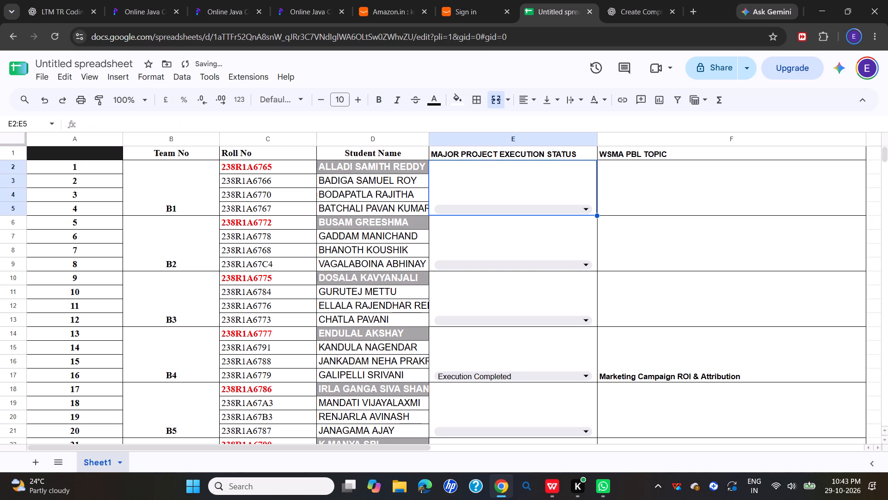
Check the drop-down choices in team B1's status cell E2:E5 and look over the team rows.
{"action": "left_click", "coordinate": [587, 212]}
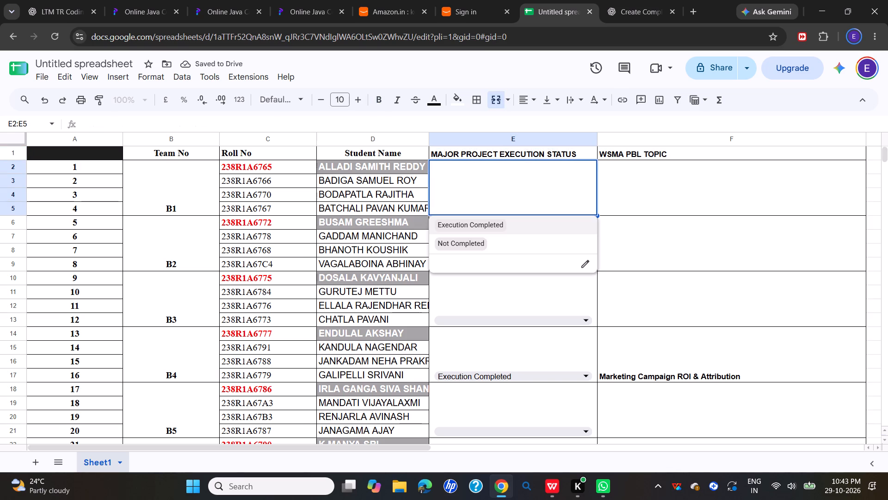
{"action": "left_click", "coordinate": [687, 186]}
{"action": "scroll", "coordinate": [752, 307], "scroll_direction": "down", "scroll_amount": 4}
{"action": "scroll", "coordinate": [752, 308], "scroll_direction": "up", "scroll_amount": 4}
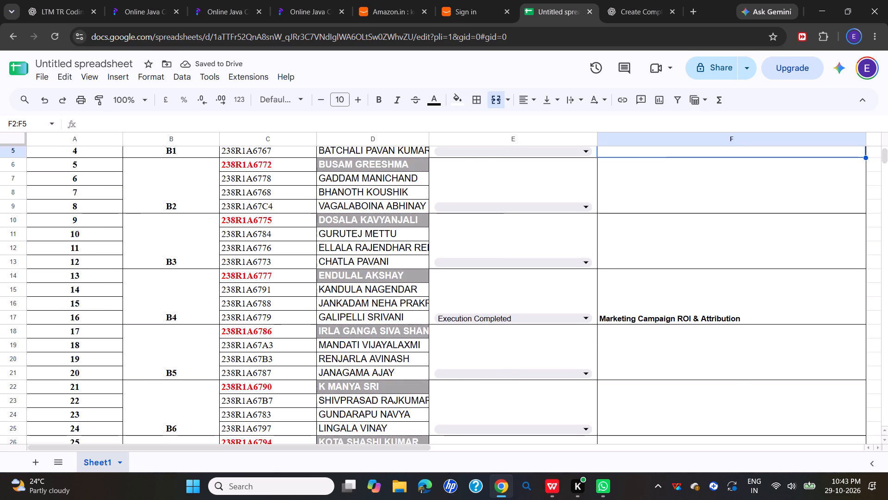
{"action": "left_click", "coordinate": [713, 338]}
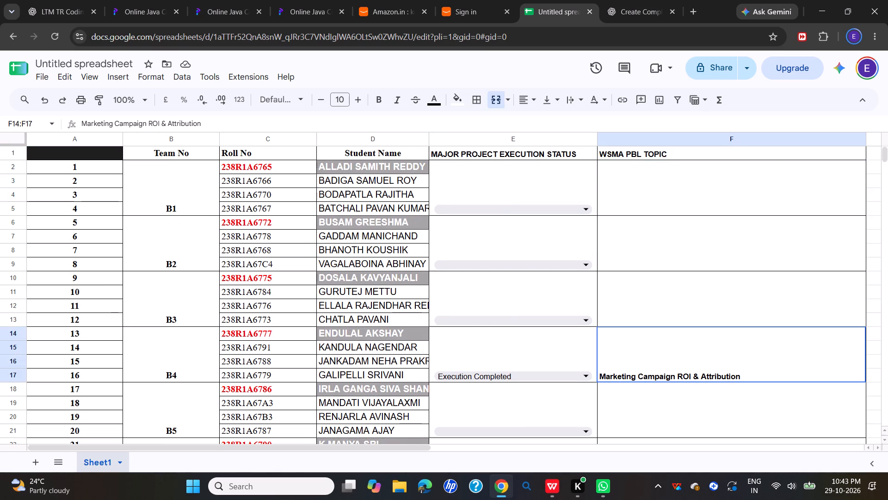
{"action": "scroll", "coordinate": [612, 361], "scroll_direction": "down", "scroll_amount": 4}
{"action": "scroll", "coordinate": [612, 361], "scroll_direction": "up", "scroll_amount": 9}
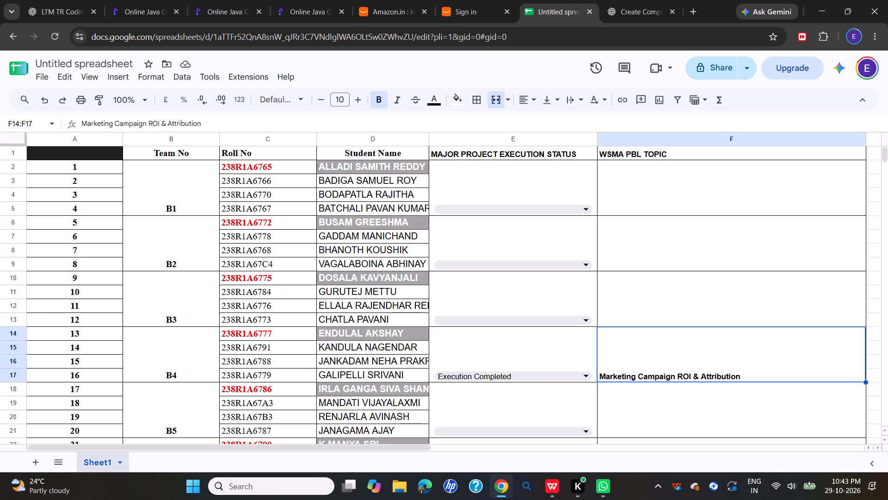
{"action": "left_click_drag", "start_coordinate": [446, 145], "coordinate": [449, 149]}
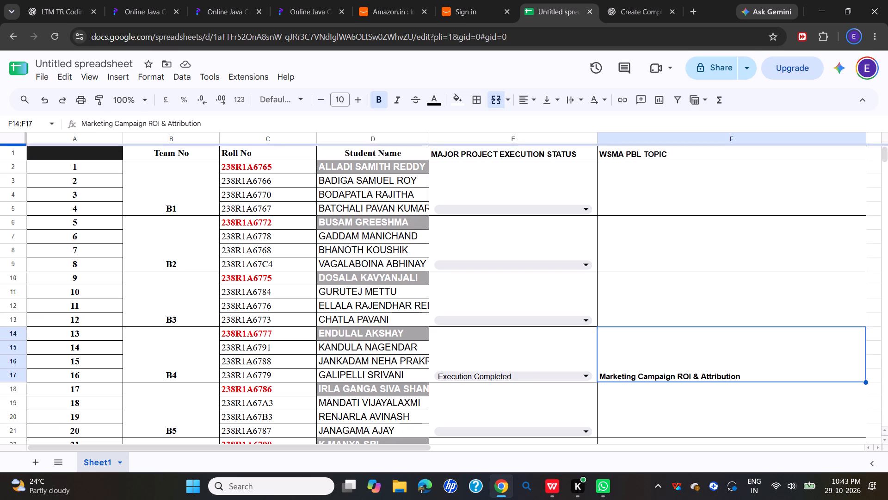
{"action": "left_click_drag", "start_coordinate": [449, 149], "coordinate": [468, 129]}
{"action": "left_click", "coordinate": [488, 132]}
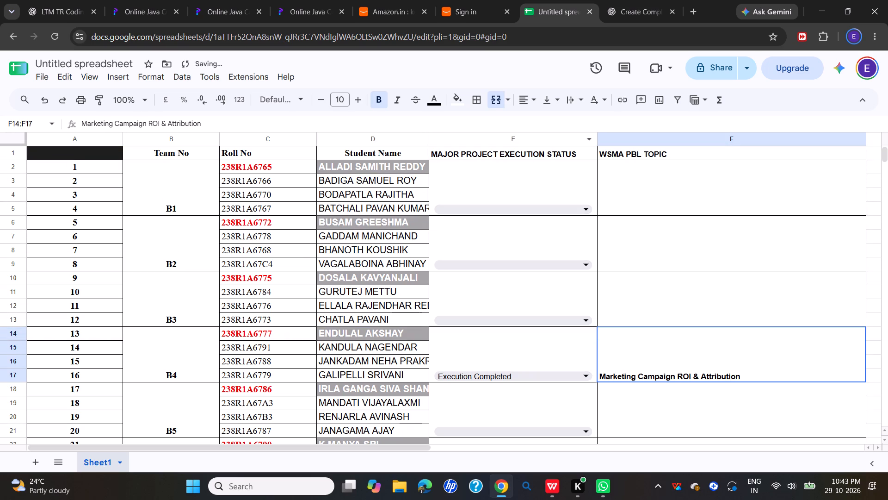
Try cyan and dark red fills on the whole execution status column E, and settle on yellow.
{"action": "left_click", "coordinate": [487, 138]}
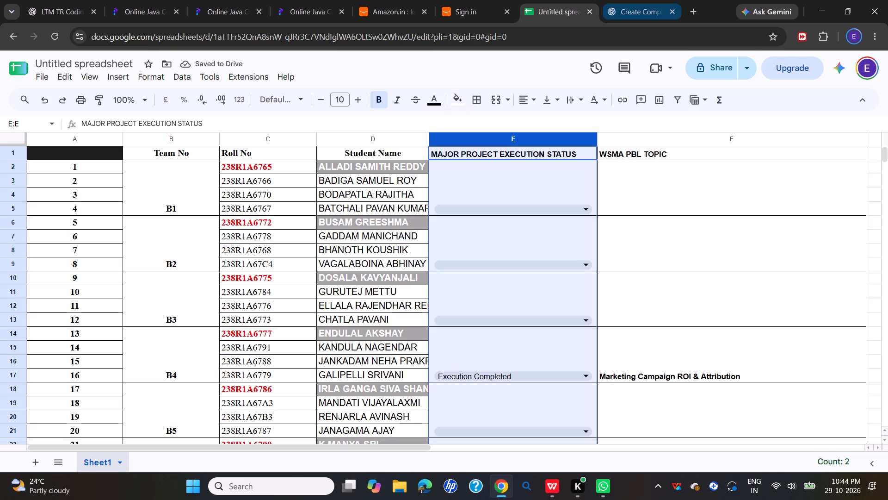
{"action": "left_click", "coordinate": [459, 98]}
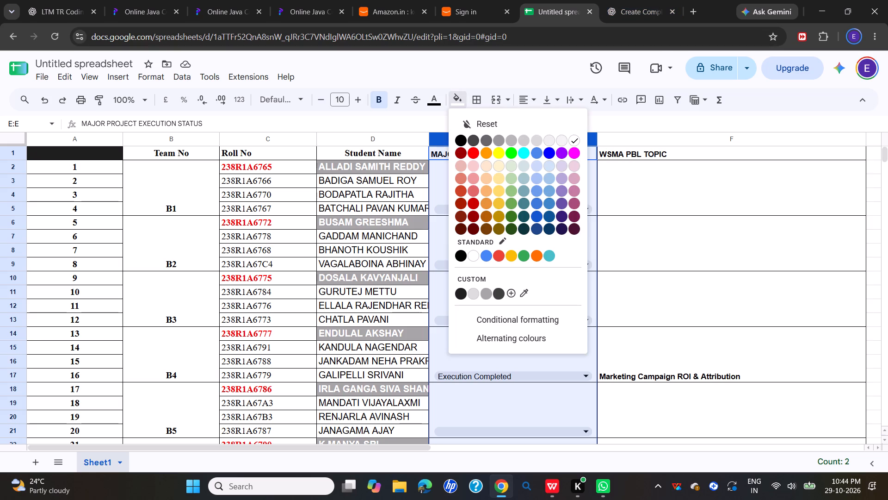
{"action": "left_click", "coordinate": [524, 149]}
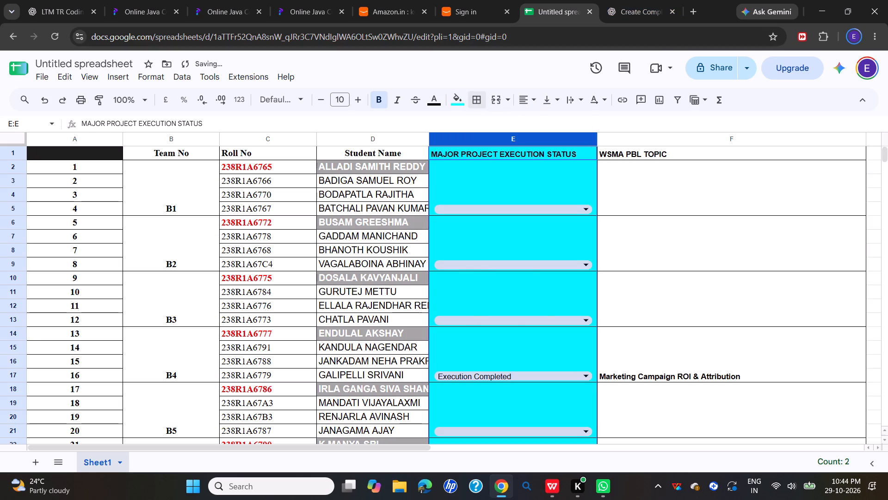
{"action": "left_click", "coordinate": [460, 98]}
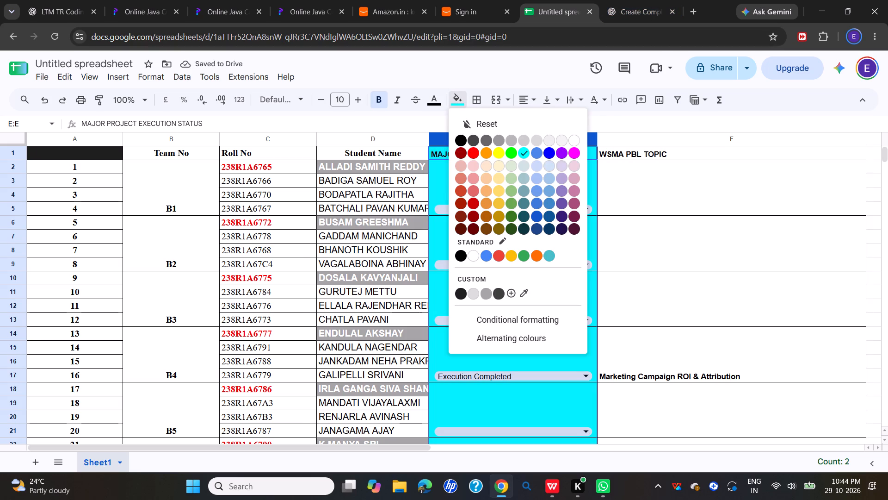
{"action": "left_click", "coordinate": [472, 200]}
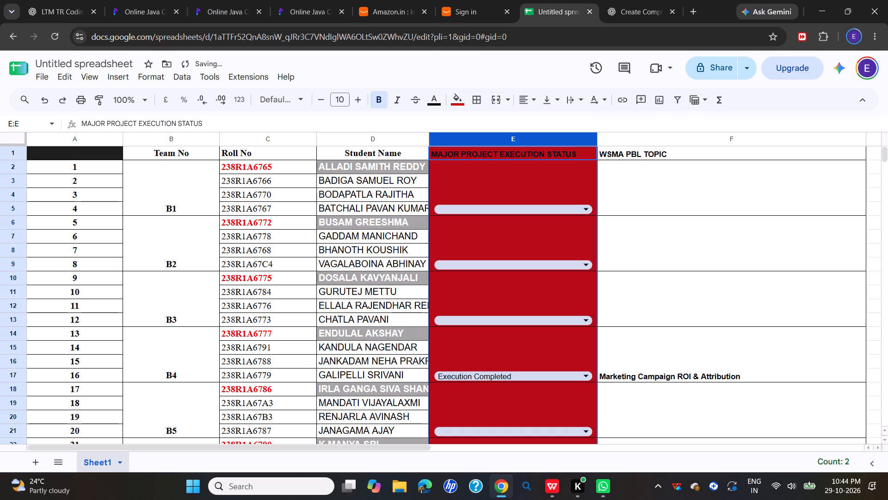
{"action": "left_click", "coordinate": [451, 101]}
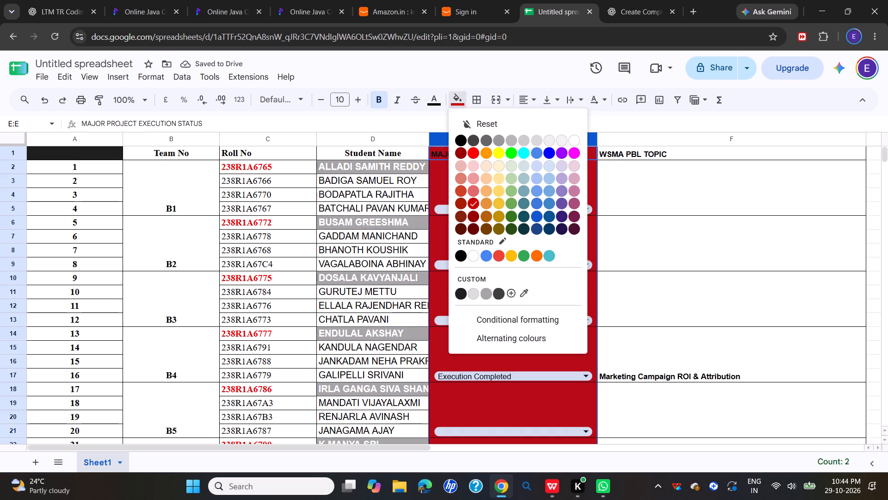
{"action": "left_click", "coordinate": [496, 151]}
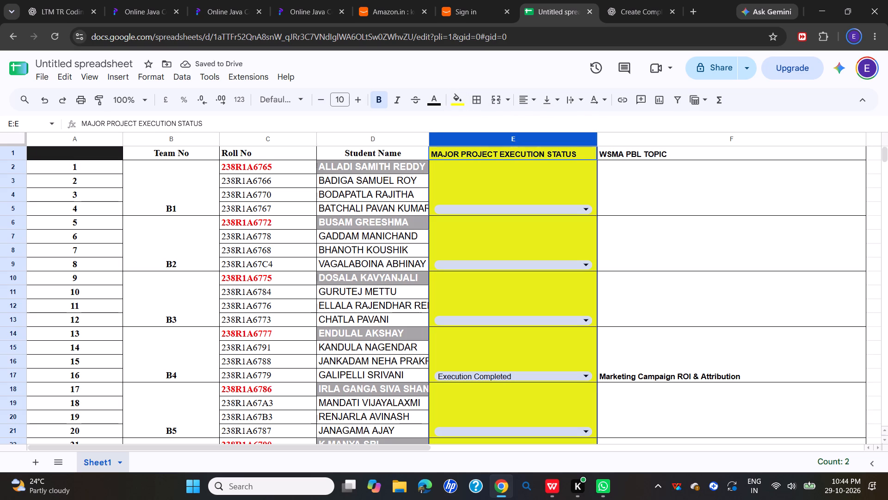
{"action": "scroll", "coordinate": [569, 316], "scroll_direction": "down", "scroll_amount": 2}
{"action": "scroll", "coordinate": [516, 248], "scroll_direction": "up", "scroll_amount": 4}
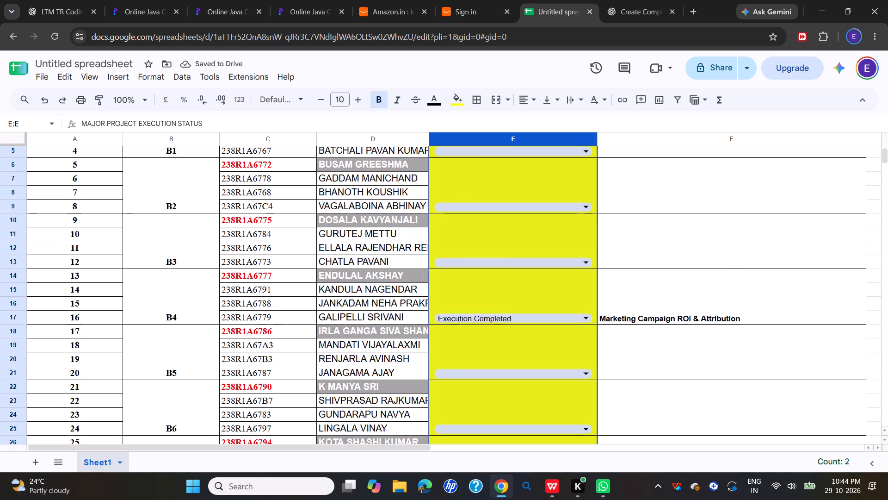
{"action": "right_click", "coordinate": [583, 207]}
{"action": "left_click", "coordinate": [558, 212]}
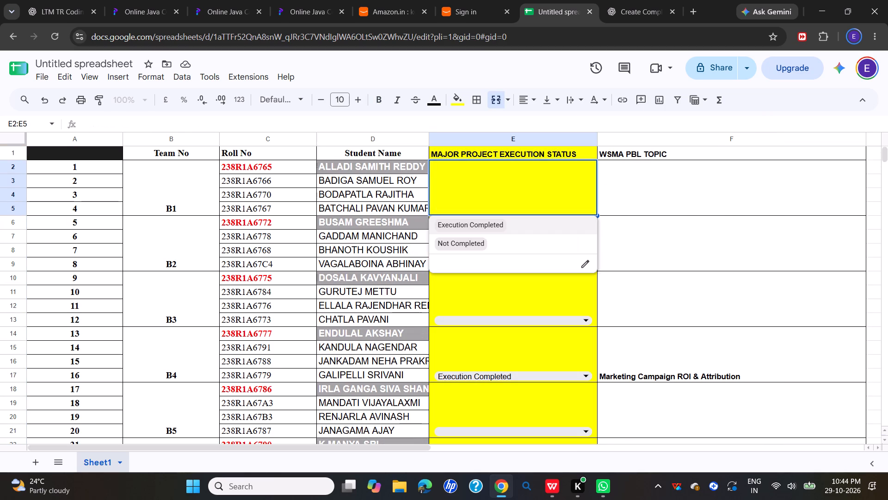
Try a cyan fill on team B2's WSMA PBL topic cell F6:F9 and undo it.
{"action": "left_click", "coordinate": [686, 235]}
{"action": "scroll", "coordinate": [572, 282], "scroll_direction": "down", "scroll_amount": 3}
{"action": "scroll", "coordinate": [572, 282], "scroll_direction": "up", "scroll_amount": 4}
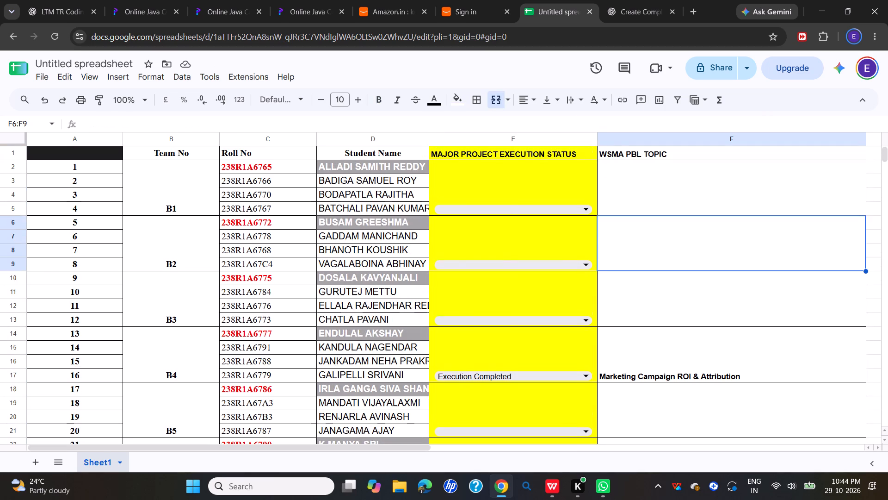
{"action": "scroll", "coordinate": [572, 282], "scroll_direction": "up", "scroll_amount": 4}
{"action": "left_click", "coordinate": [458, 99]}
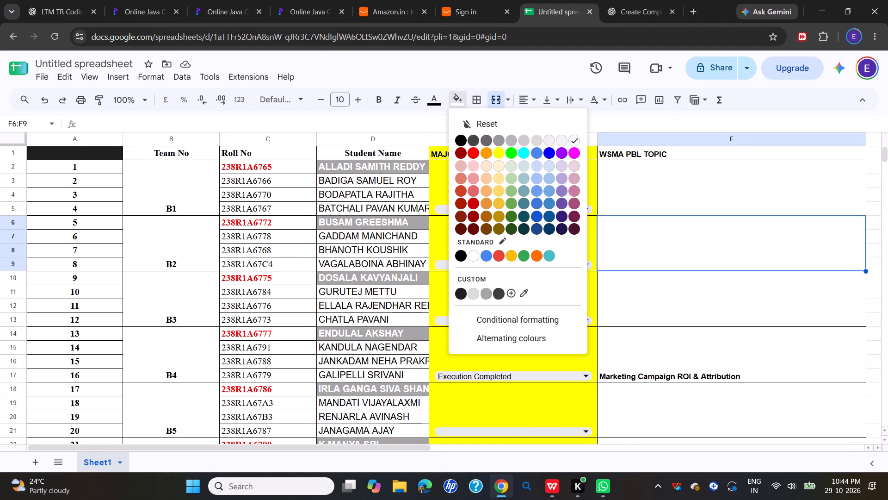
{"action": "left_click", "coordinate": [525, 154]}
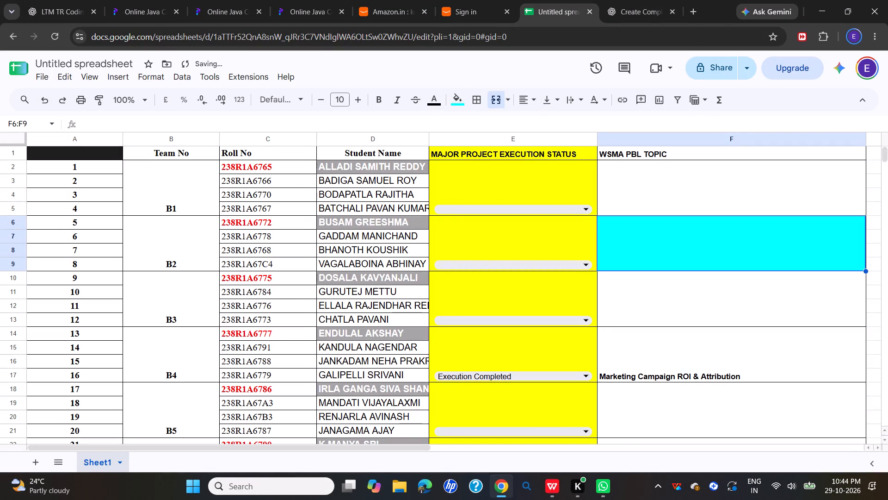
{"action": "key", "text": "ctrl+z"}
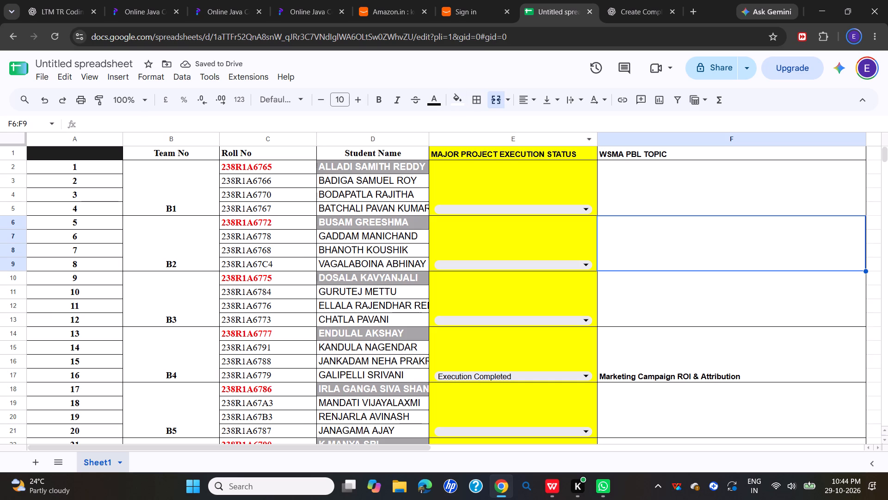
Widen the Student Name column D slightly.
{"action": "left_click_drag", "start_coordinate": [430, 139], "coordinate": [446, 137]}
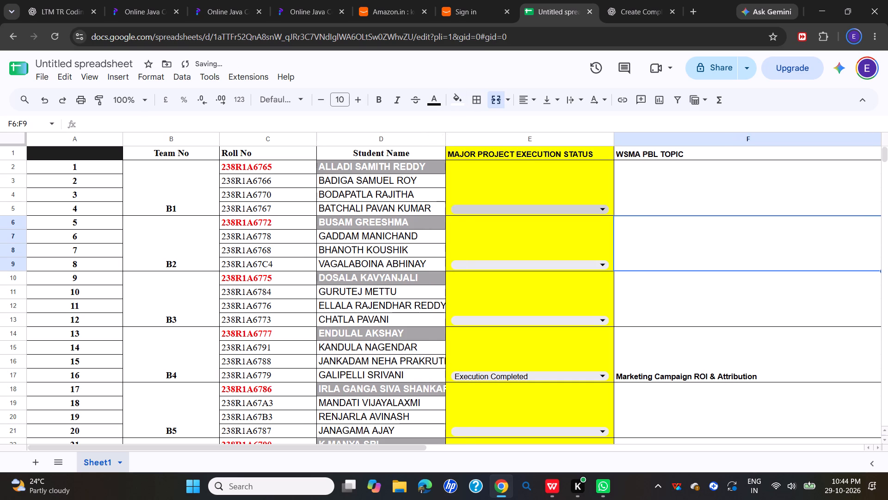
Examine how far the yellow fill in column E extends past the last team row, and return to the header.
{"action": "scroll", "coordinate": [486, 253], "scroll_direction": "down", "scroll_amount": 8}
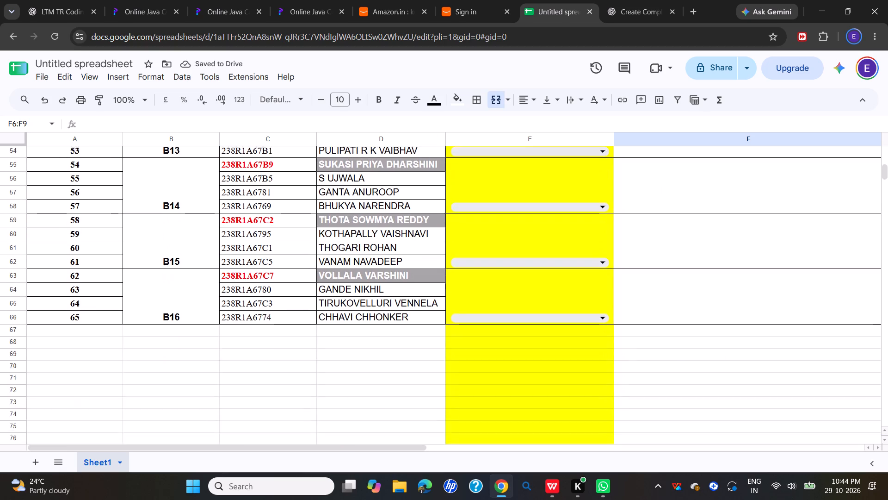
{"action": "scroll", "coordinate": [488, 251], "scroll_direction": "down", "scroll_amount": 3}
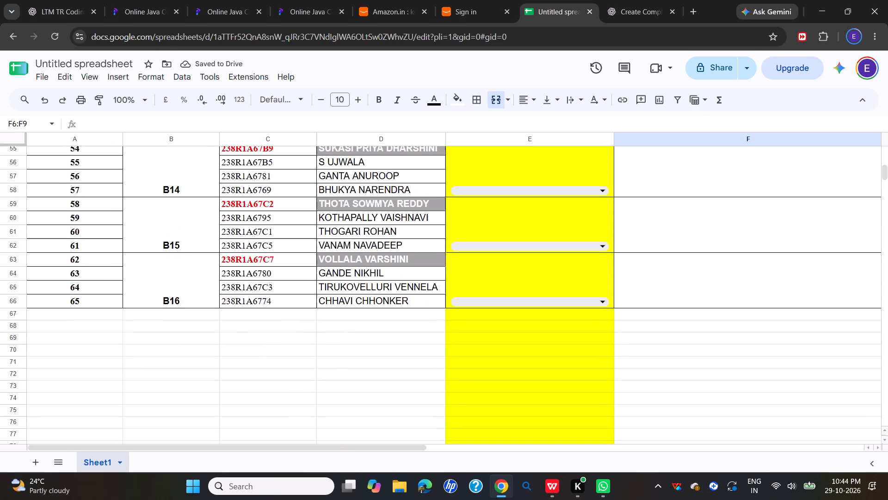
{"action": "scroll", "coordinate": [534, 272], "scroll_direction": "down", "scroll_amount": 3}
{"action": "scroll", "coordinate": [534, 272], "scroll_direction": "up", "scroll_amount": 16}
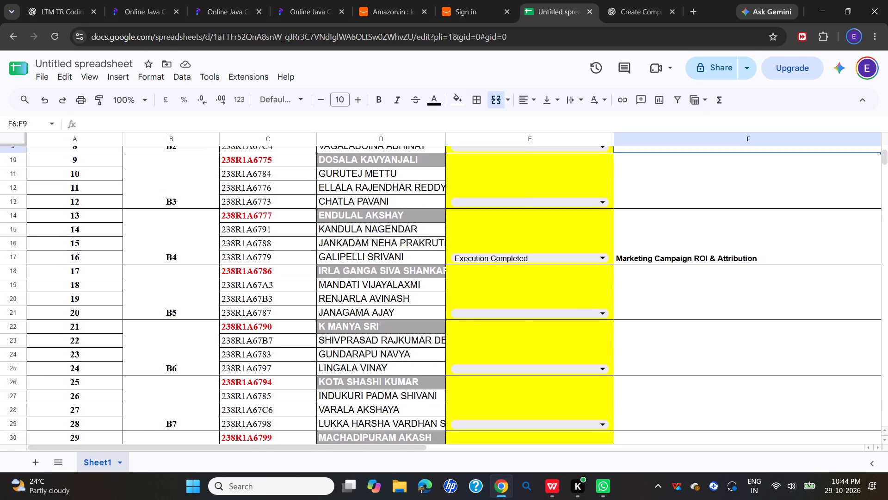
{"action": "scroll", "coordinate": [534, 272], "scroll_direction": "up", "scroll_amount": 10}
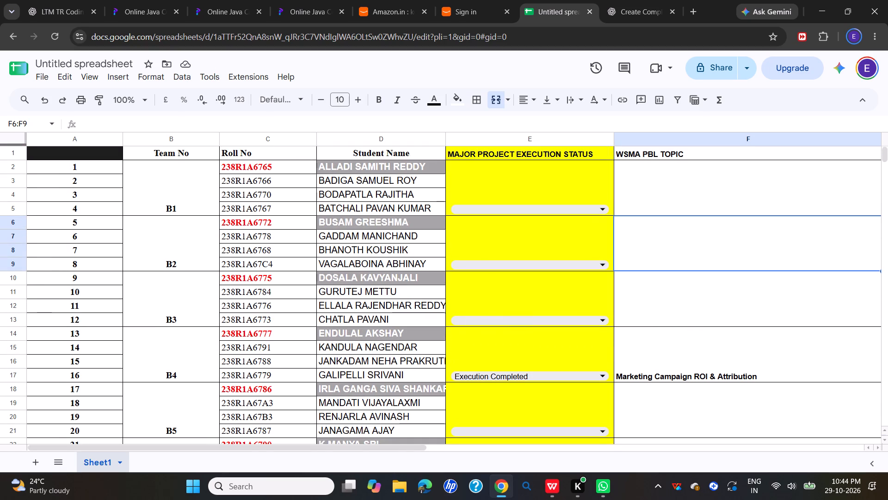
Reset the fill colour of the whole execution status column E.
{"action": "left_click", "coordinate": [501, 144]}
{"action": "right_click", "coordinate": [501, 144]}
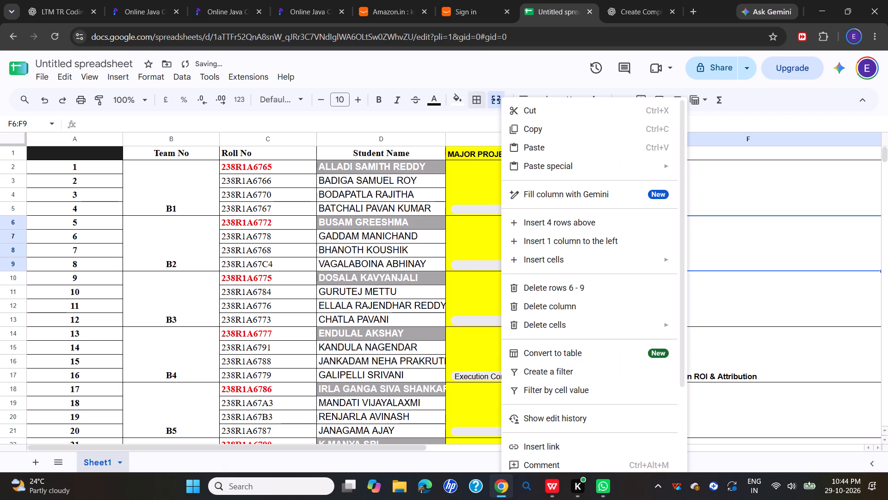
{"action": "left_click", "coordinate": [454, 97]}
{"action": "left_click", "coordinate": [475, 125]}
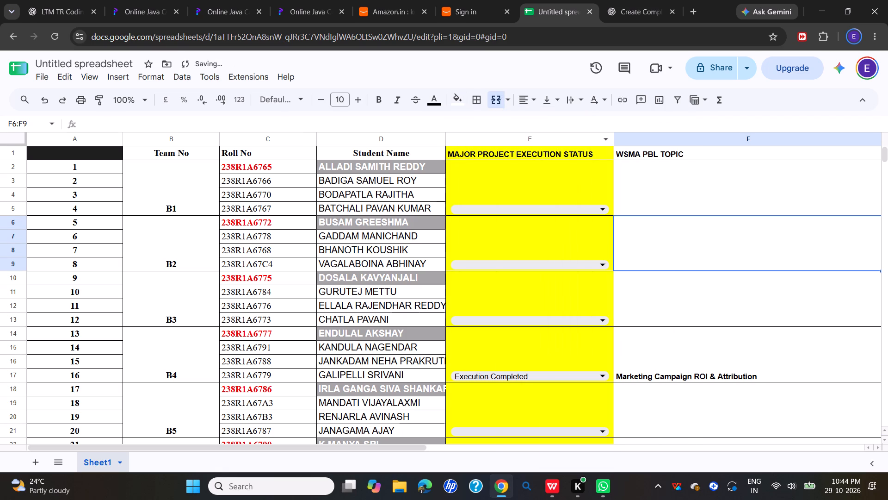
{"action": "right_click", "coordinate": [505, 151]}
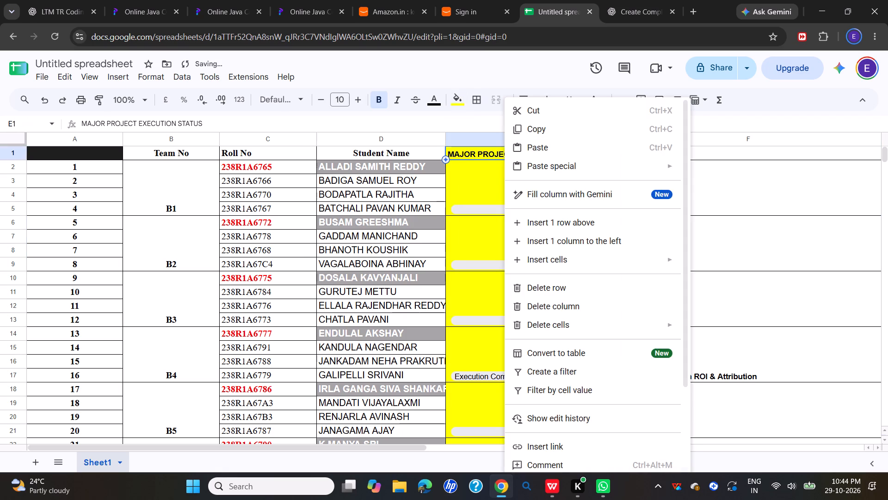
{"action": "left_click", "coordinate": [477, 136]}
{"action": "left_click", "coordinate": [459, 102]}
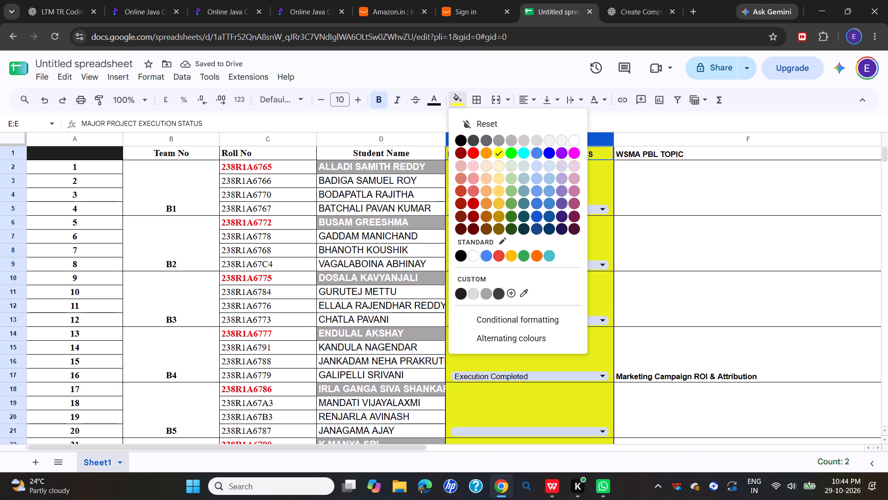
{"action": "left_click", "coordinate": [470, 122]}
{"action": "left_click", "coordinate": [530, 175]}
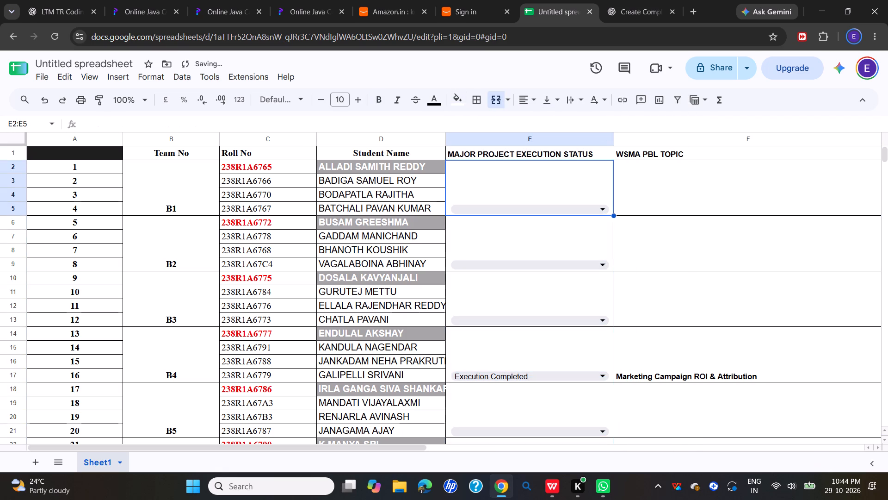
Add a conditional format rule on E1:E66 for cells that are not empty, using the default formatting style.
{"action": "left_click", "coordinate": [503, 141]}
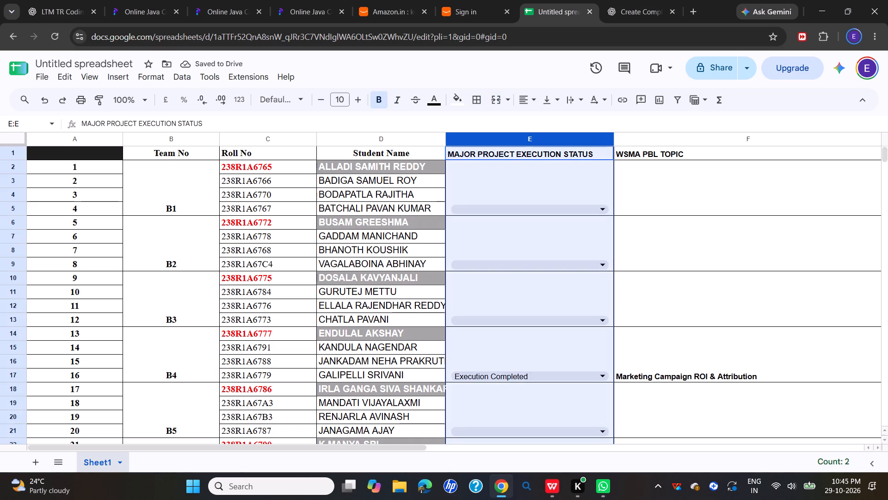
{"action": "left_click", "coordinate": [459, 102]}
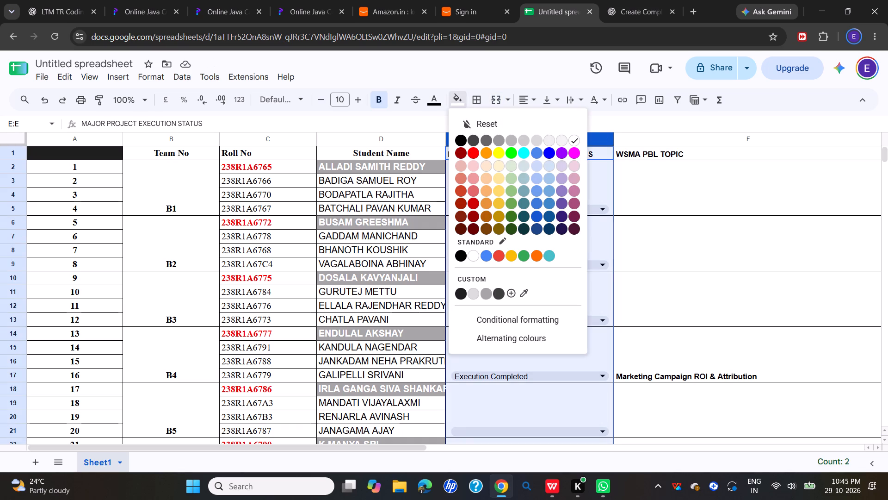
{"action": "left_click", "coordinate": [525, 319]}
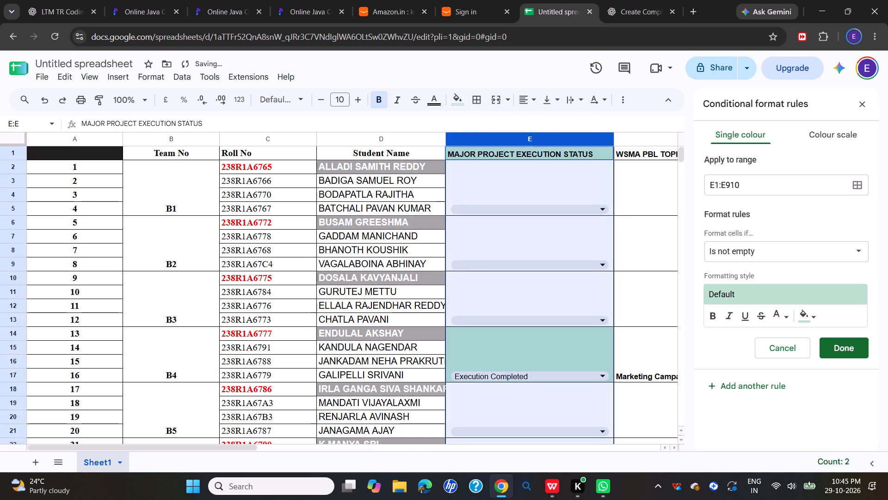
{"action": "left_click", "coordinate": [745, 186]}
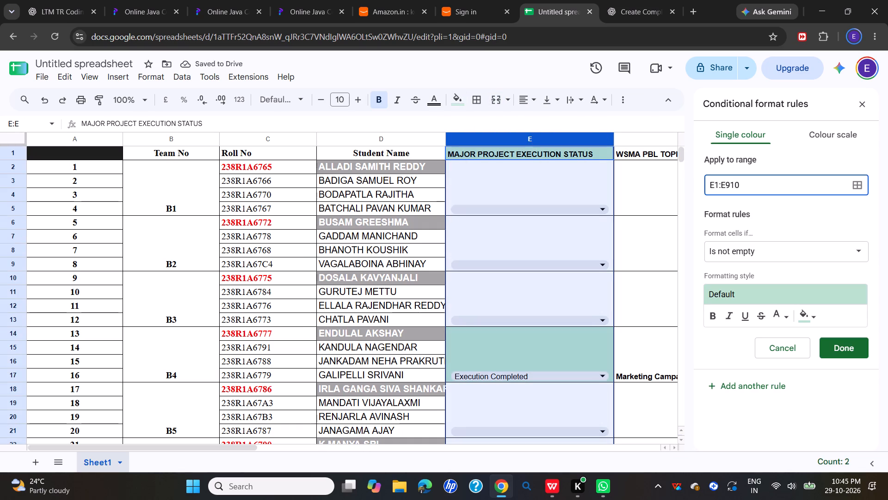
{"action": "key", "text": "BackSpace"}
{"action": "key", "text": "BackSpace"}
{"action": "key", "text": "BackSpace"}
{"action": "type", "text": "66"}
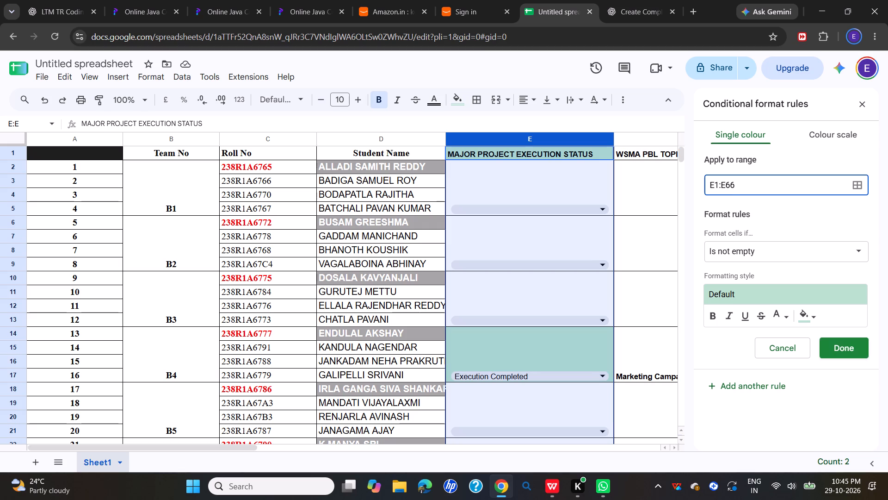
{"action": "left_click", "coordinate": [851, 344]}
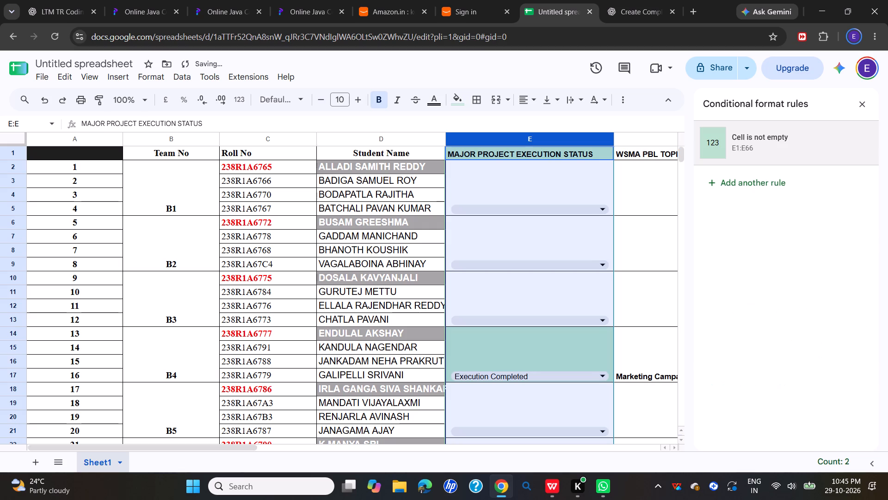
Edit the E1:E66 not-empty rule, trying a cyan fill before setting its fill to None, and close the rules.
{"action": "left_click", "coordinate": [799, 144]}
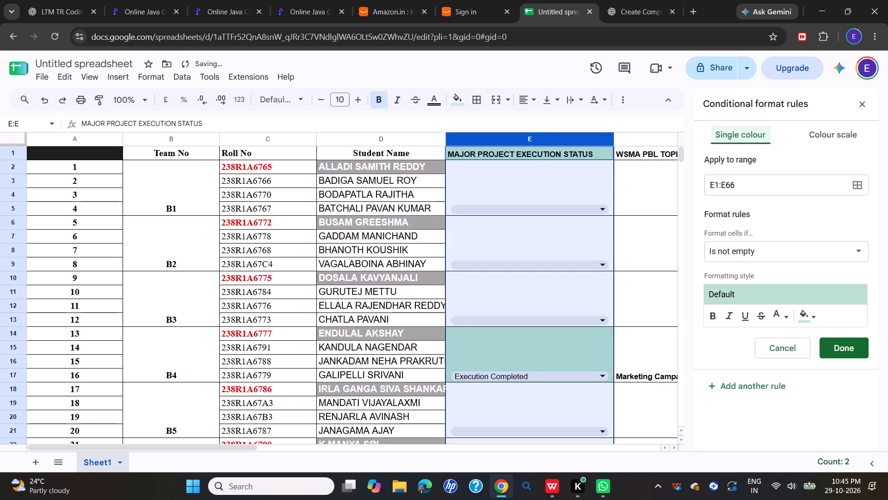
{"action": "left_click", "coordinate": [790, 250]}
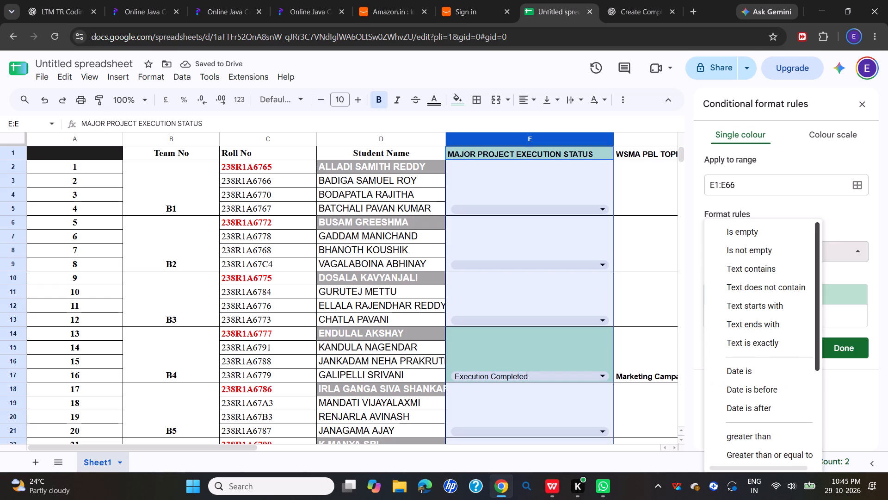
{"action": "left_click", "coordinate": [824, 217]}
{"action": "left_click", "coordinate": [800, 315]}
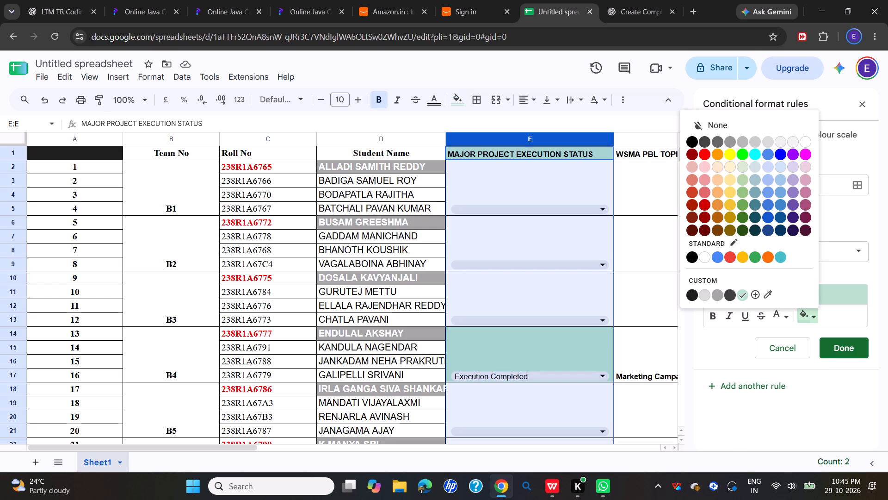
{"action": "left_click", "coordinate": [753, 154]}
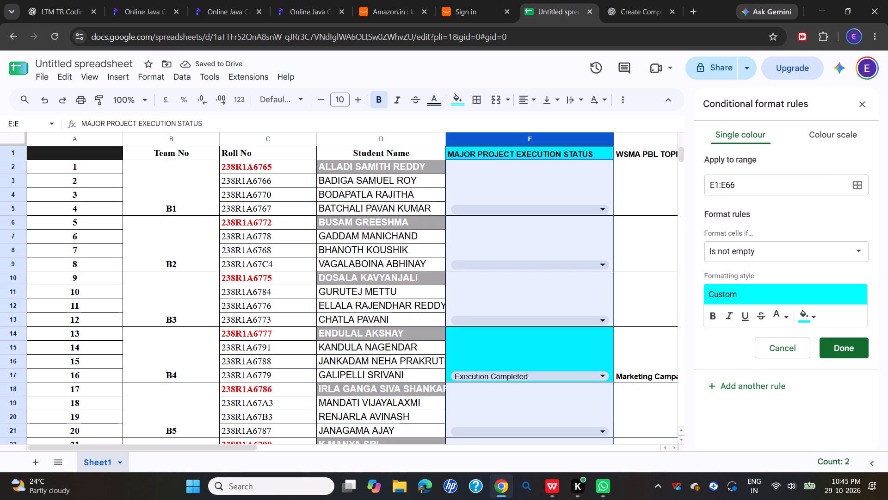
{"action": "left_click", "coordinate": [802, 315]}
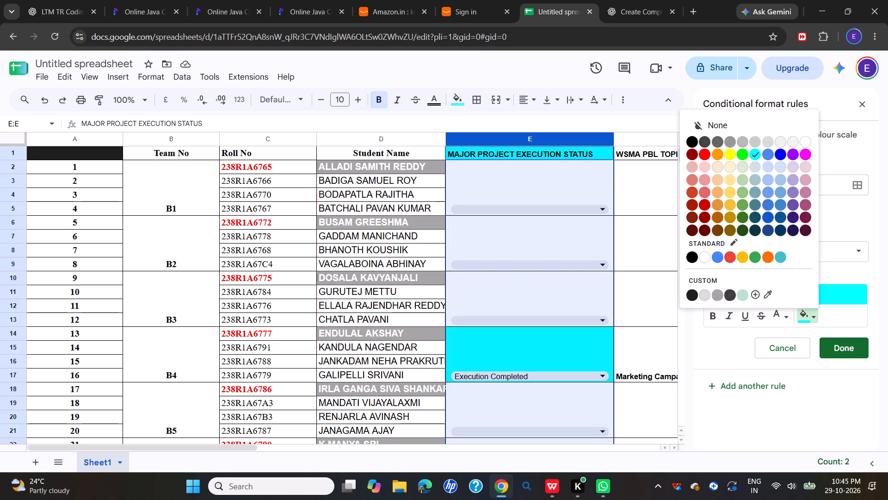
{"action": "left_click", "coordinate": [708, 124]}
{"action": "left_click", "coordinate": [863, 110]}
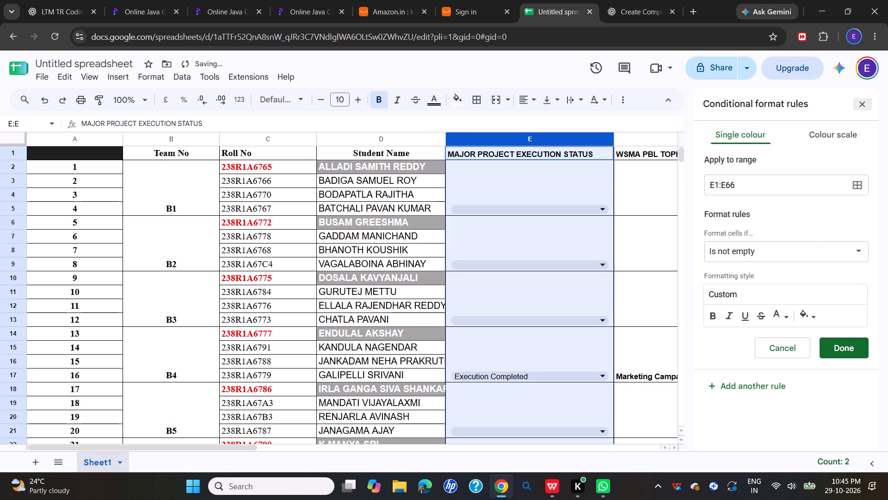
{"action": "left_click", "coordinate": [690, 255]}
Review the team table's formatting down to the last team row, and return to the header.
{"action": "scroll", "coordinate": [659, 313], "scroll_direction": "down", "scroll_amount": 4}
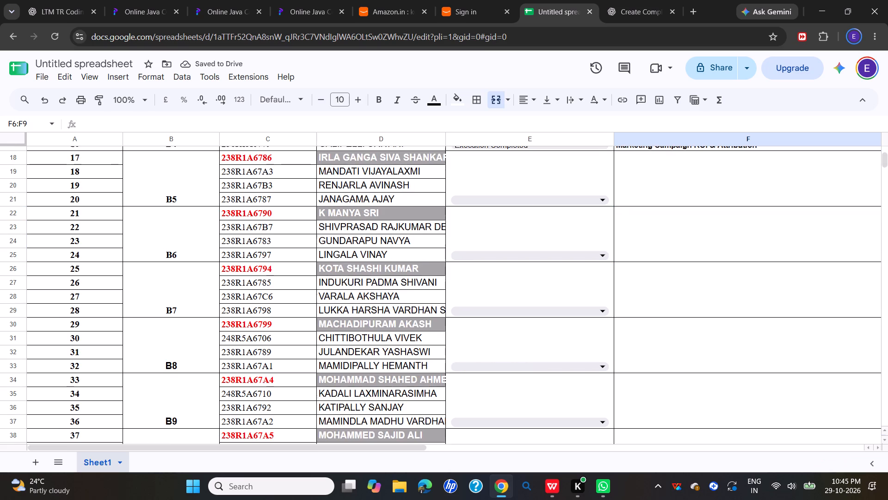
{"action": "scroll", "coordinate": [663, 310], "scroll_direction": "up", "scroll_amount": 2}
{"action": "scroll", "coordinate": [663, 310], "scroll_direction": "down", "scroll_amount": 13}
{"action": "scroll", "coordinate": [663, 310], "scroll_direction": "up", "scroll_amount": 2}
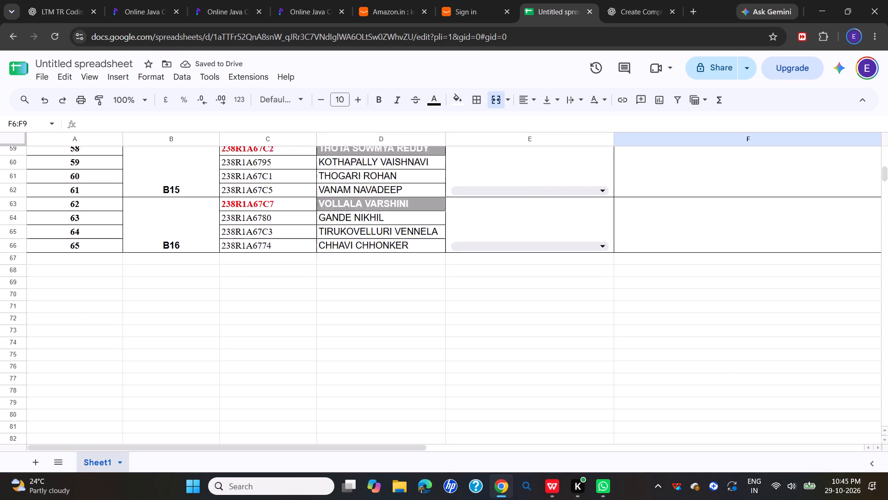
{"action": "scroll", "coordinate": [663, 310], "scroll_direction": "up", "scroll_amount": 20}
{"action": "scroll", "coordinate": [663, 310], "scroll_direction": "up", "scroll_amount": 1}
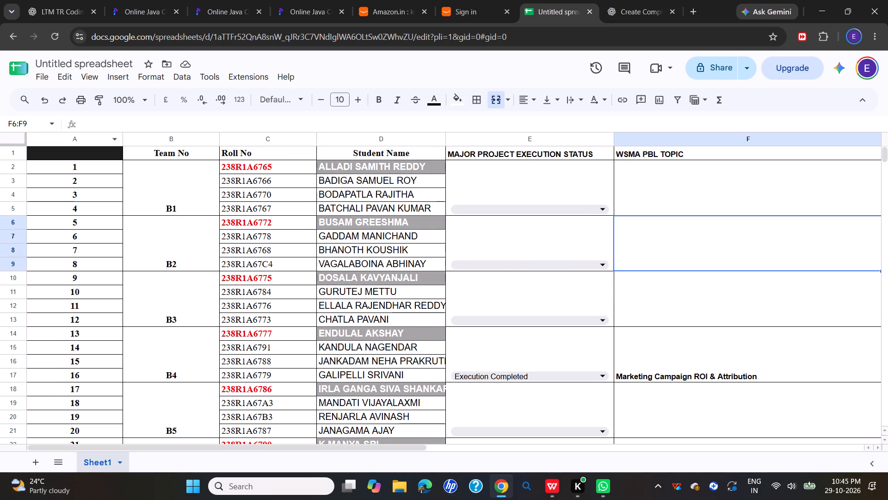
Apply thick black left, top, right and bottom borders around the outside of columns A to F.
{"action": "left_click_drag", "start_coordinate": [45, 135], "coordinate": [397, 354]}
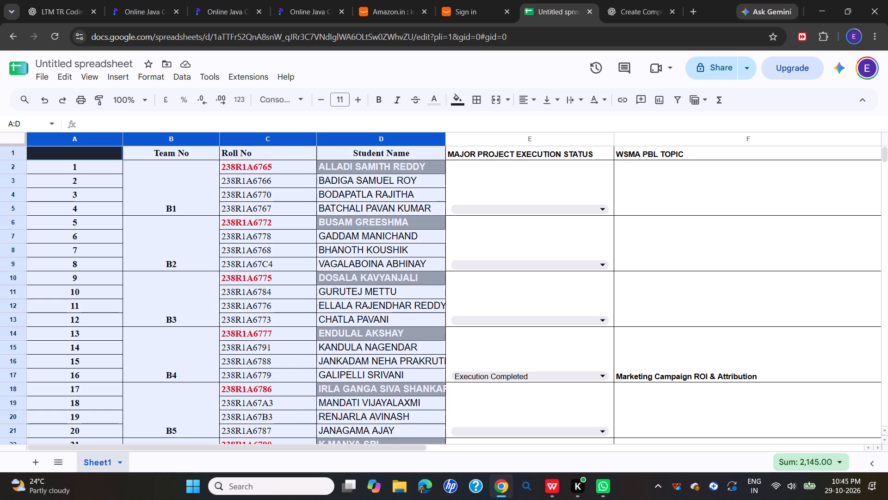
{"action": "left_click_drag", "start_coordinate": [397, 354], "coordinate": [777, 490]}
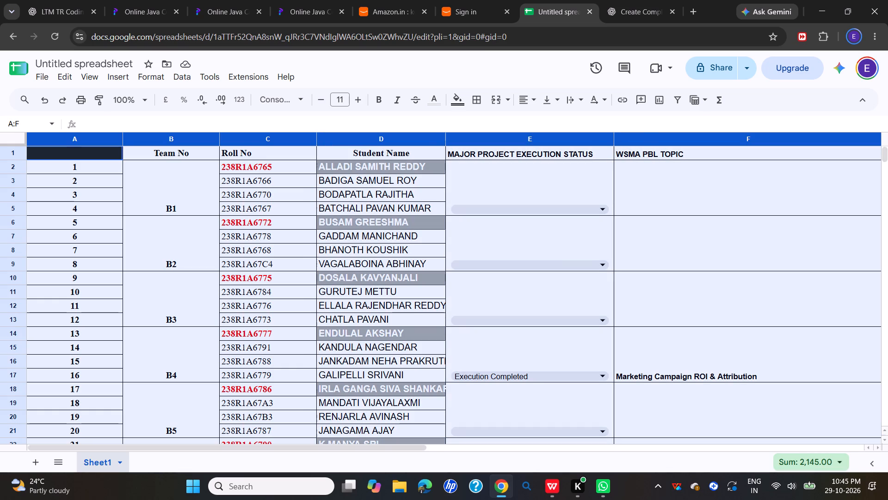
{"action": "left_click_drag", "start_coordinate": [777, 490], "coordinate": [775, 419]}
{"action": "scroll", "coordinate": [764, 402], "scroll_direction": "down", "scroll_amount": 11}
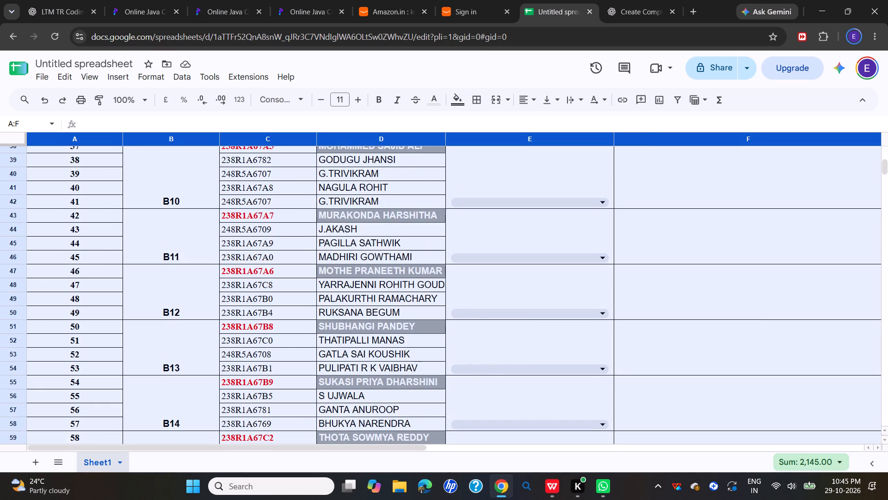
{"action": "scroll", "coordinate": [629, 362], "scroll_direction": "left", "scroll_amount": 5}
{"action": "scroll", "coordinate": [629, 362], "scroll_direction": "right", "scroll_amount": 10}
{"action": "scroll", "coordinate": [629, 362], "scroll_direction": "up", "scroll_amount": 11}
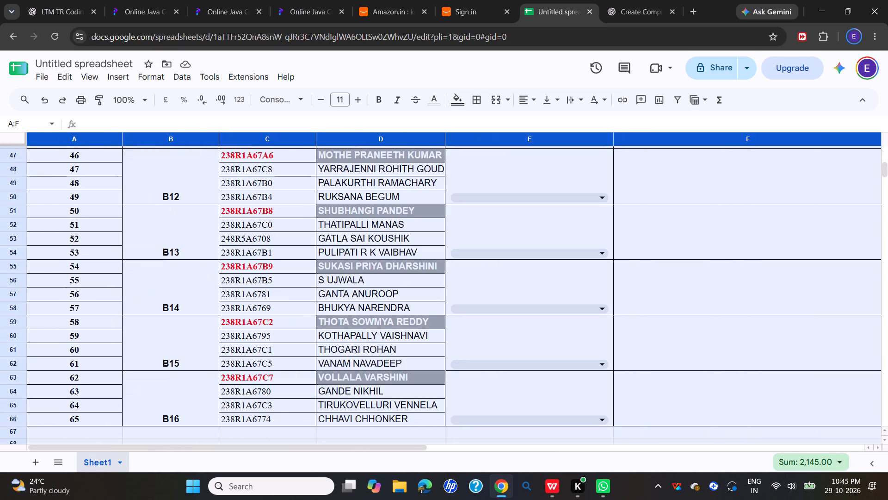
{"action": "scroll", "coordinate": [604, 252], "scroll_direction": "up", "scroll_amount": 11}
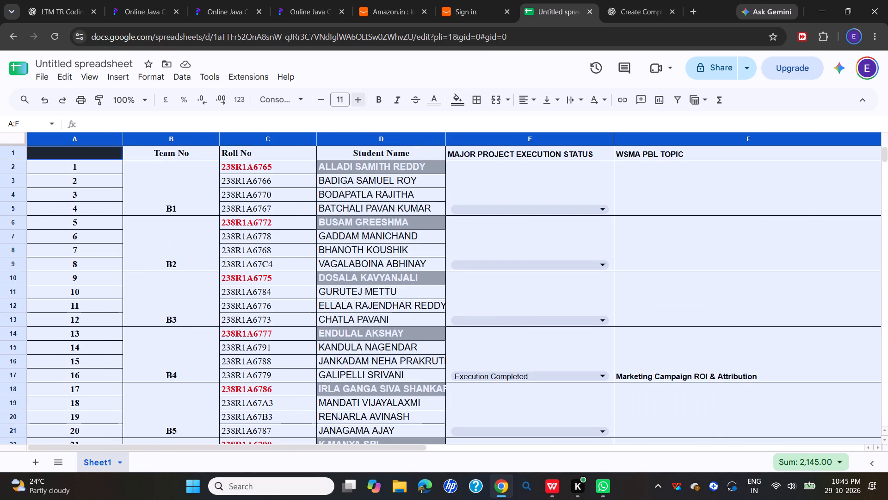
{"action": "left_click", "coordinate": [476, 103]}
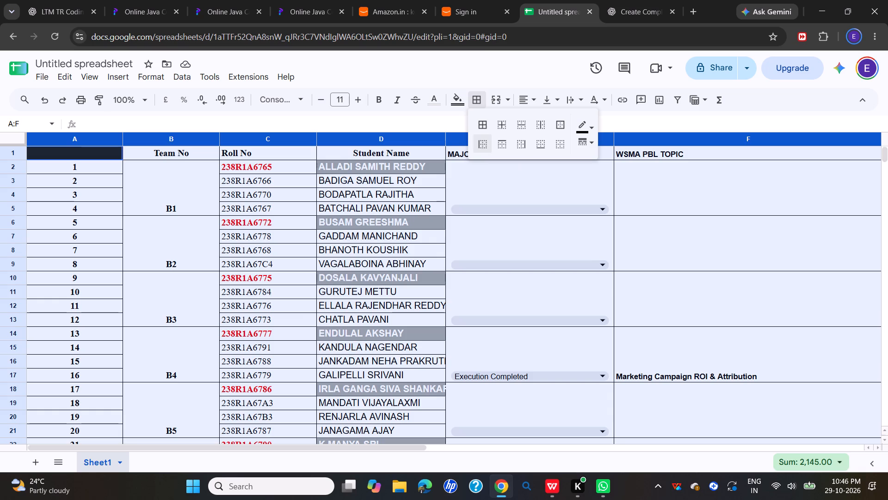
{"action": "left_click", "coordinate": [589, 125]}
{"action": "left_click", "coordinate": [588, 128]}
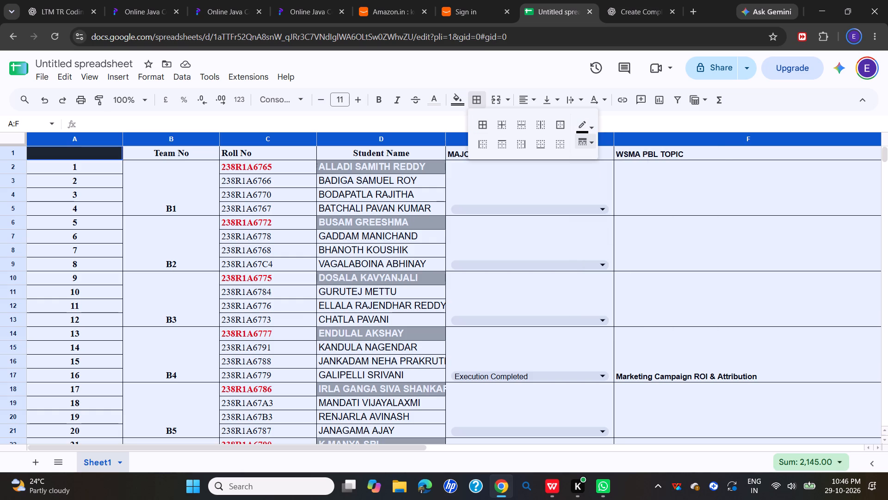
{"action": "left_click", "coordinate": [588, 145]}
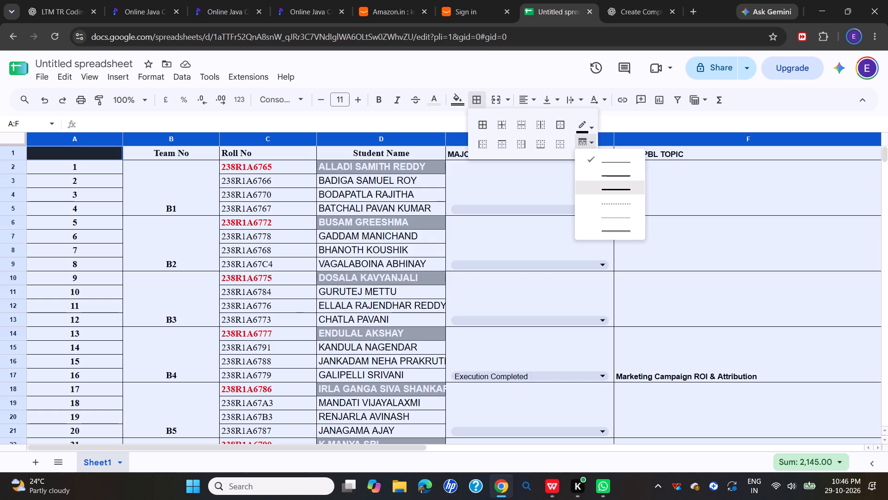
{"action": "left_click", "coordinate": [611, 190]}
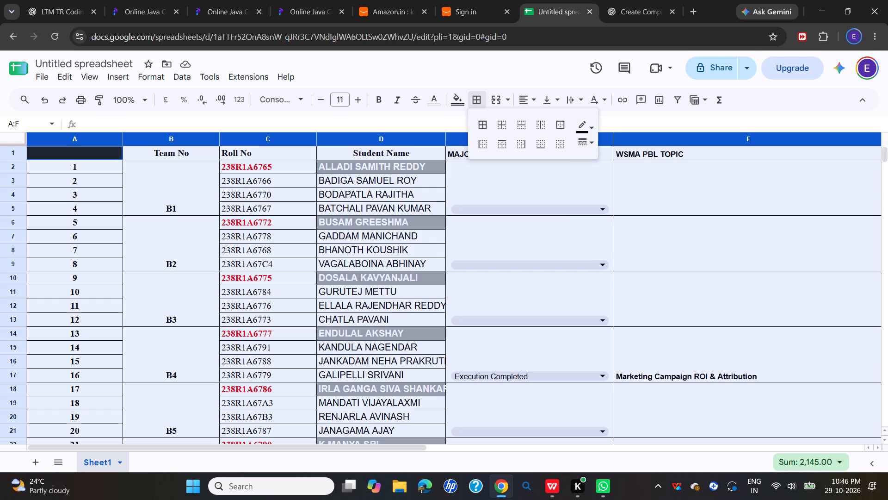
{"action": "left_click", "coordinate": [483, 147]}
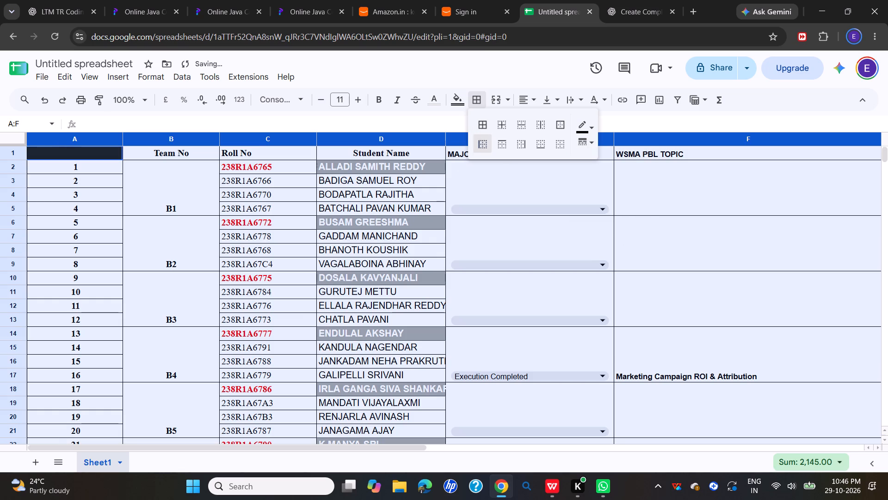
{"action": "left_click", "coordinate": [501, 143]}
{"action": "left_click", "coordinate": [520, 144]}
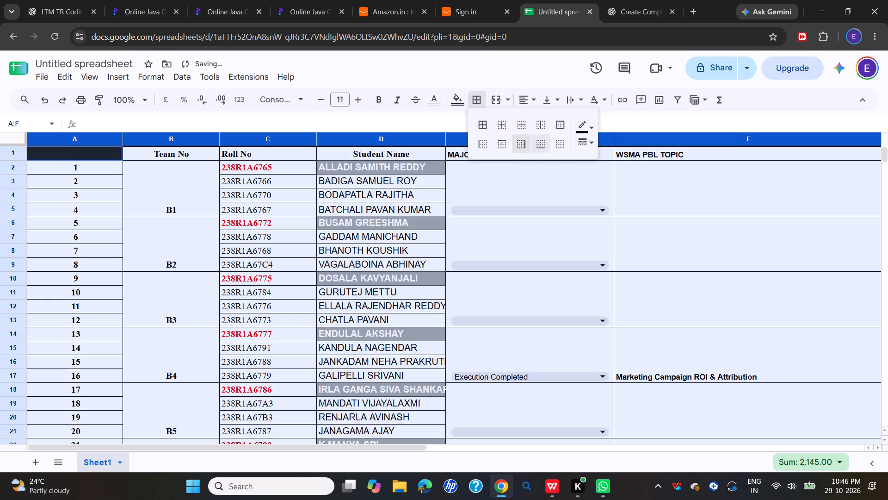
{"action": "left_click", "coordinate": [540, 144]}
{"action": "left_click", "coordinate": [666, 194]}
Examine the borders down the table and along the outer edge of the WSMA PBL TOPIC column.
{"action": "scroll", "coordinate": [270, 206], "scroll_direction": "down", "scroll_amount": 7}
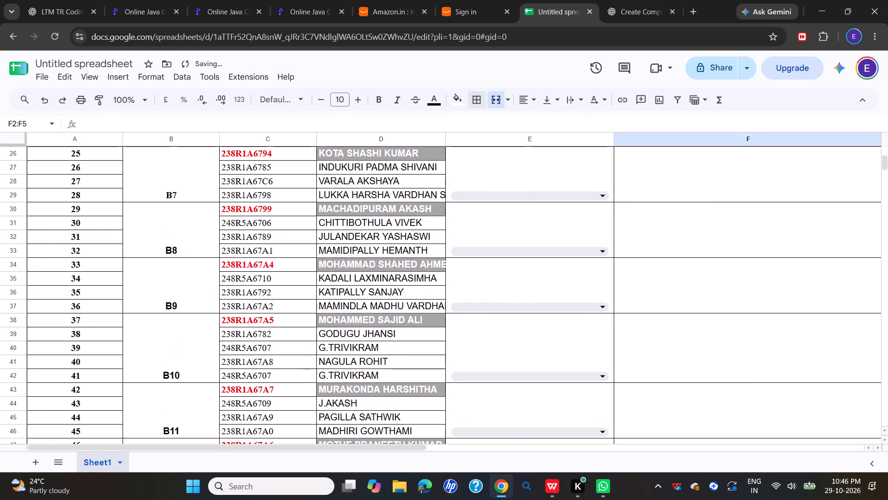
{"action": "scroll", "coordinate": [289, 206], "scroll_direction": "down", "scroll_amount": 8}
{"action": "scroll", "coordinate": [335, 240], "scroll_direction": "up", "scroll_amount": 18}
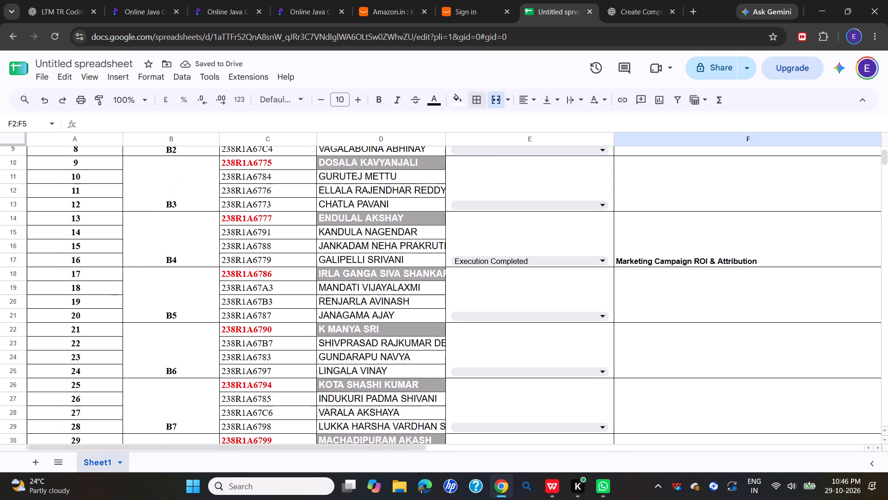
{"action": "scroll", "coordinate": [335, 240], "scroll_direction": "up", "scroll_amount": 5}
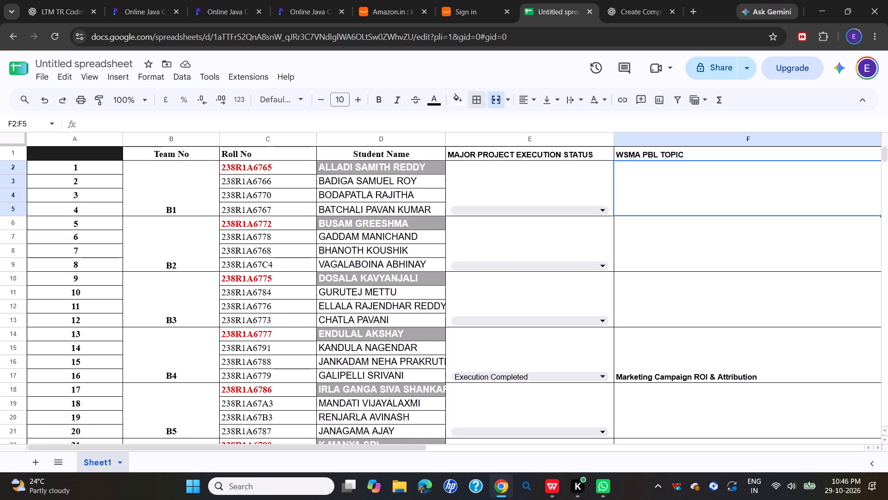
{"action": "scroll", "coordinate": [652, 250], "scroll_direction": "left", "scroll_amount": 3}
{"action": "scroll", "coordinate": [566, 342], "scroll_direction": "down", "scroll_amount": 3}
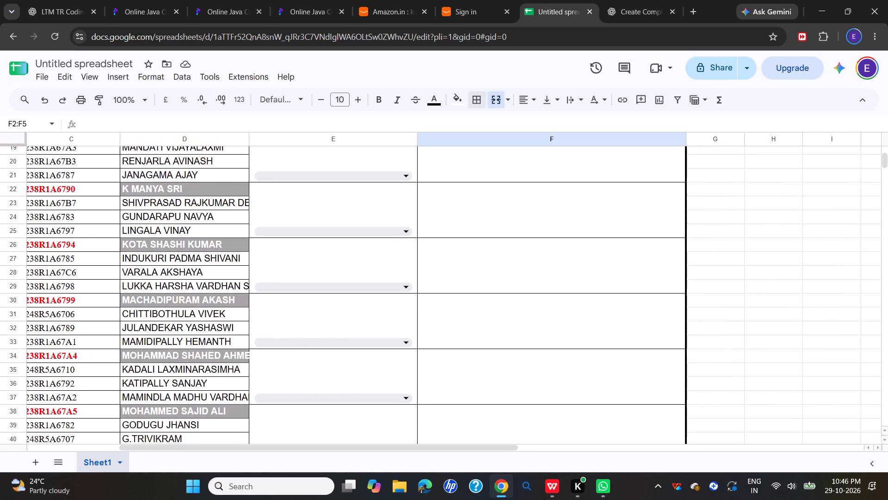
{"action": "scroll", "coordinate": [566, 342], "scroll_direction": "up", "scroll_amount": 5}
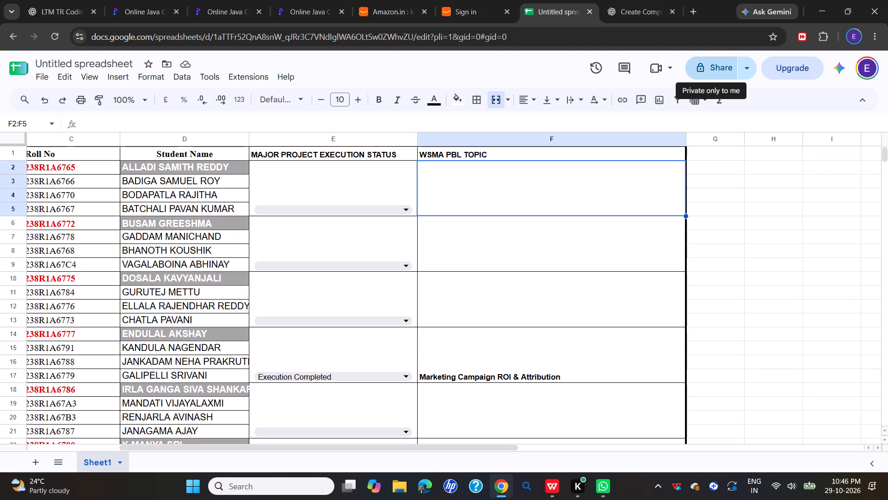
Start sharing the spreadsheet and save its name as "Check your Project Status".
{"action": "left_click", "coordinate": [703, 69]}
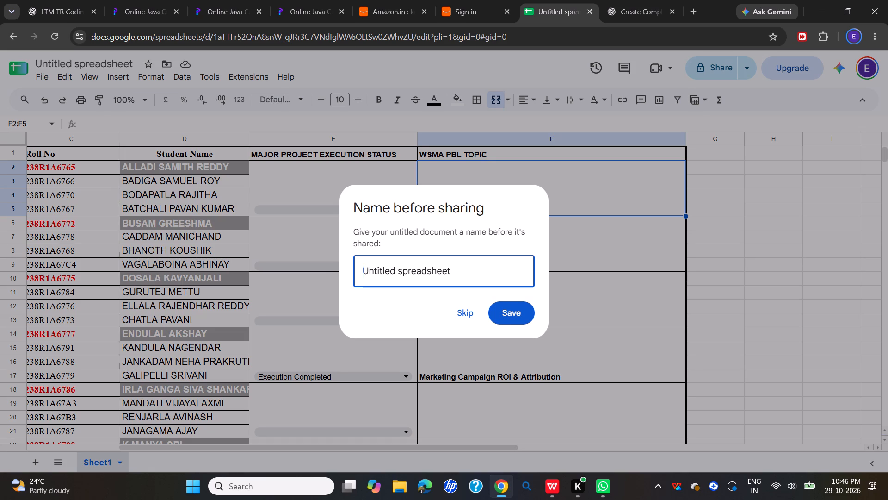
{"action": "left_click", "coordinate": [475, 269]}
{"action": "key", "text": "ctrl+a"}
{"action": "key", "text": "BackSpace"}
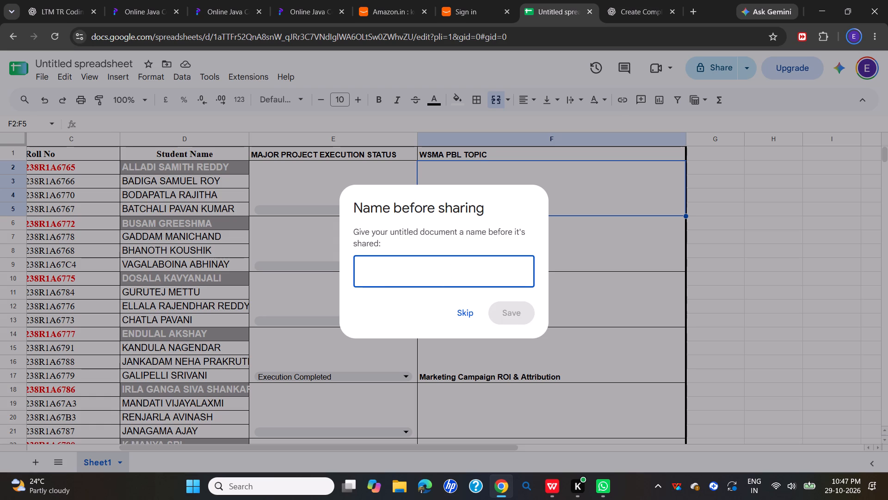
{"action": "type", "text": "pRO"}
{"action": "key", "text": "BackSpace"}
{"action": "key", "text": "BackSpace"}
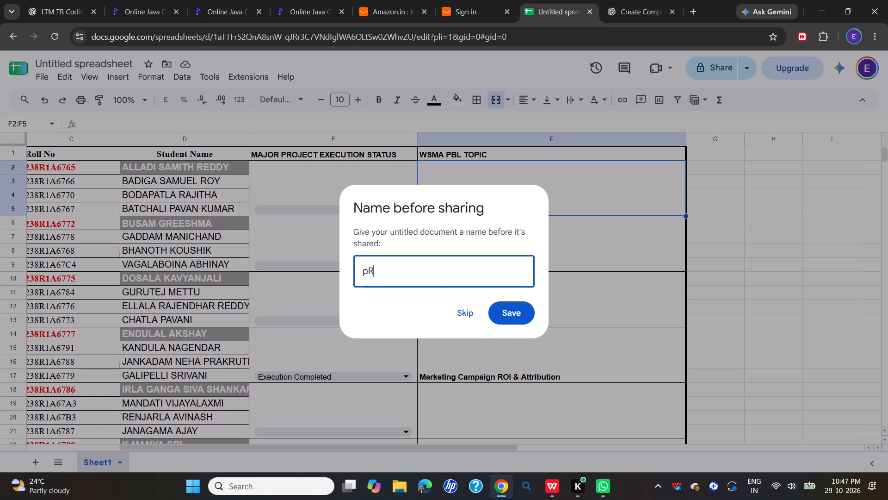
{"action": "key", "text": "BackSpace"}
{"action": "key", "text": "shift+p"}
{"action": "key", "text": "BackSpace"}
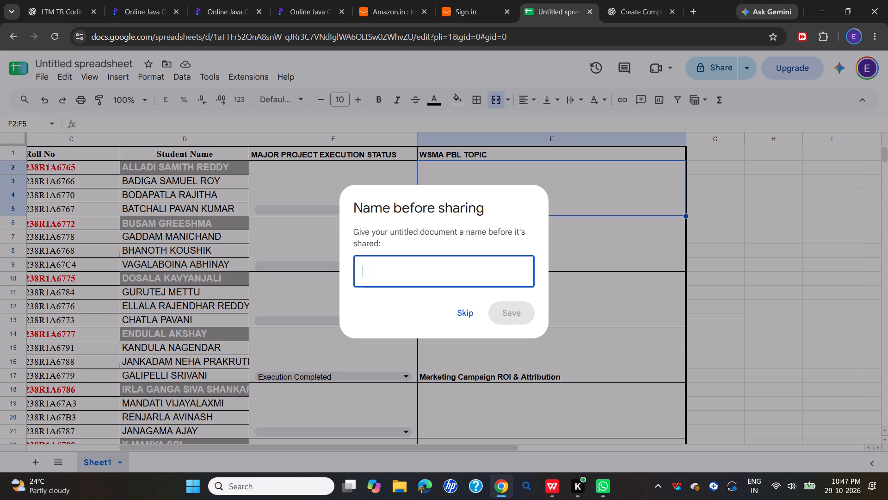
{"action": "key", "text": "shift+p"}
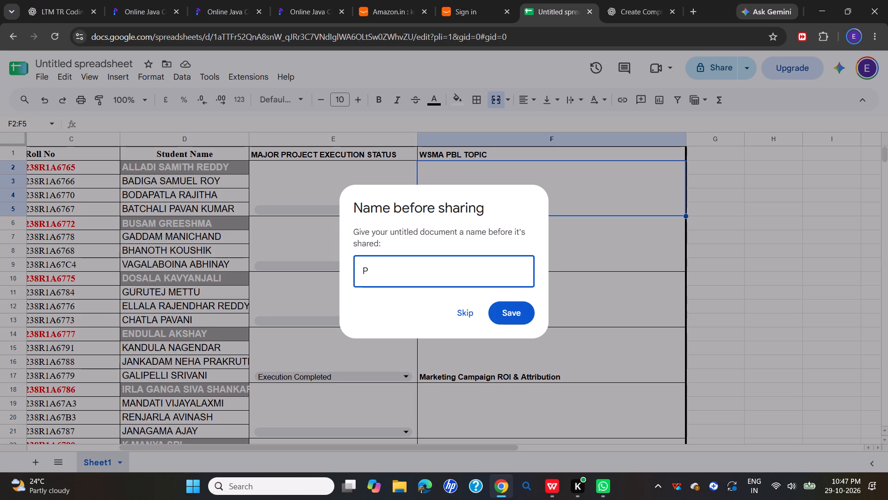
{"action": "type", "text": "ro"}
{"action": "key", "text": "BackSpace"}
{"action": "key", "text": "BackSpace"}
{"action": "key", "text": "BackSpace"}
{"action": "type", "text": "Check"}
{"action": "key", "text": "space"}
{"action": "type", "text": "your"}
{"action": "key", "text": "space"}
{"action": "type", "text": "Project Stat"}
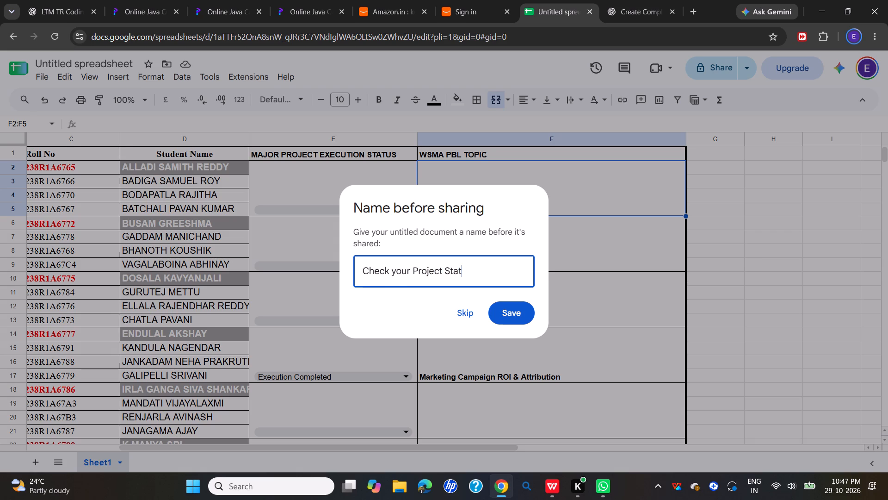
{"action": "type", "text": "us"}
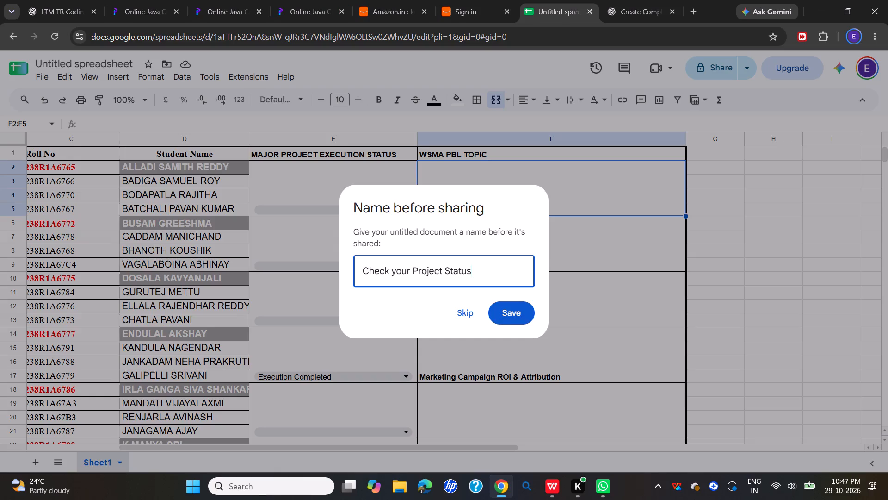
{"action": "left_click", "coordinate": [510, 312]}
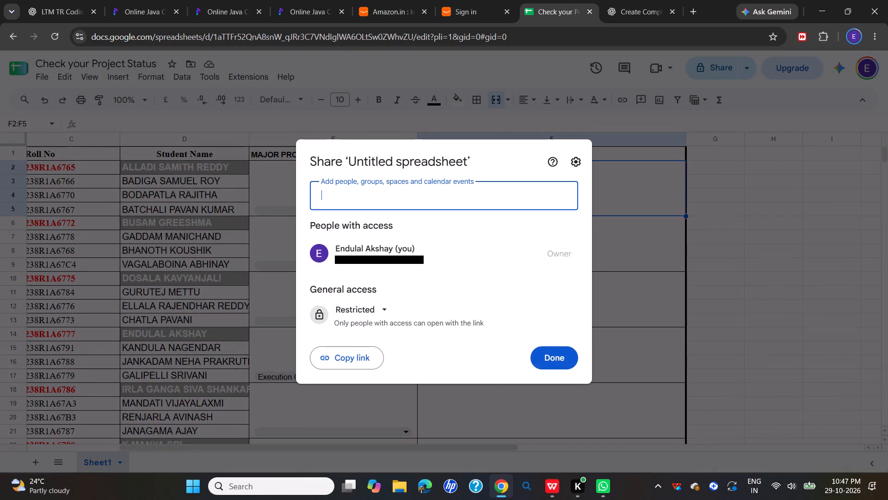
Set the spreadsheet's general access to Anyone with the link with the Editor role, and finish sharing.
{"action": "left_click", "coordinate": [379, 312]}
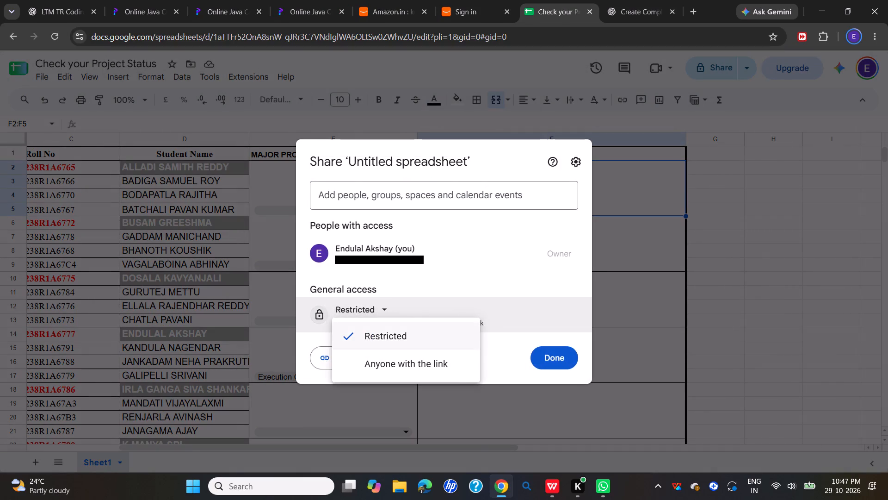
{"action": "left_click", "coordinate": [394, 360]}
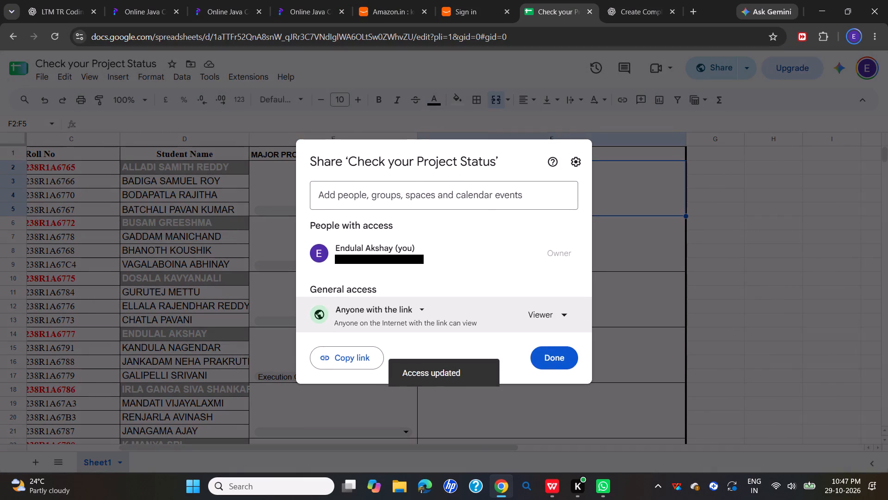
{"action": "left_click", "coordinate": [566, 319]}
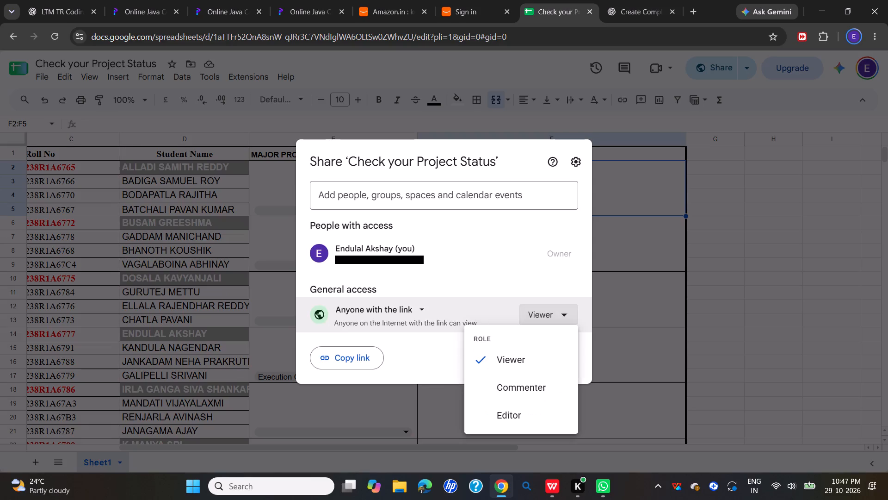
{"action": "left_click", "coordinate": [532, 408]}
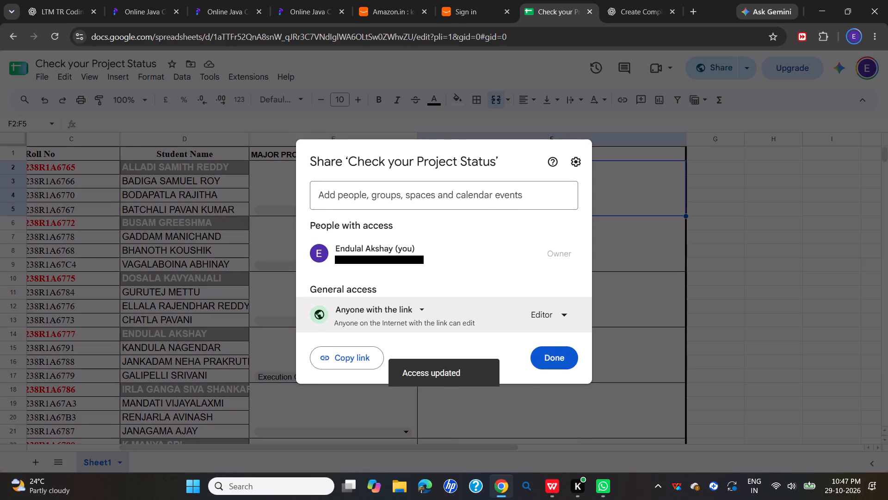
{"action": "left_click", "coordinate": [555, 359]}
Reopen the sharing settings and change the link access role to Commenter.
{"action": "left_click", "coordinate": [709, 70]}
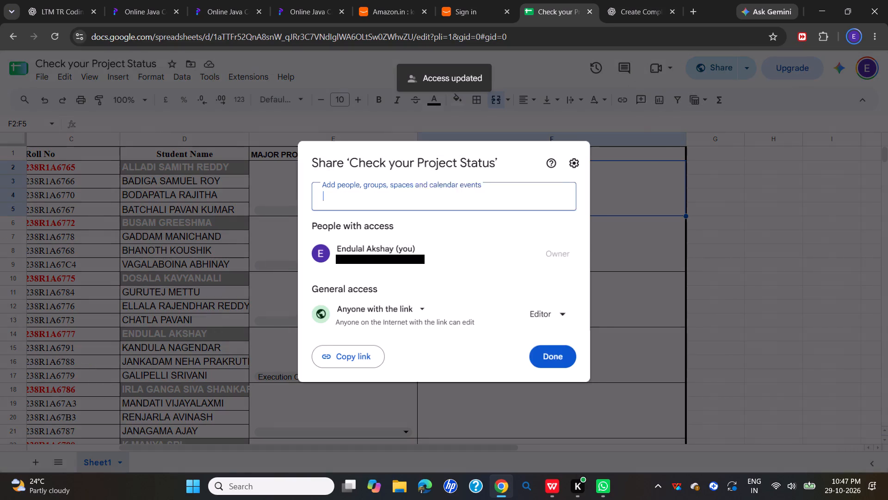
{"action": "left_click", "coordinate": [565, 315]}
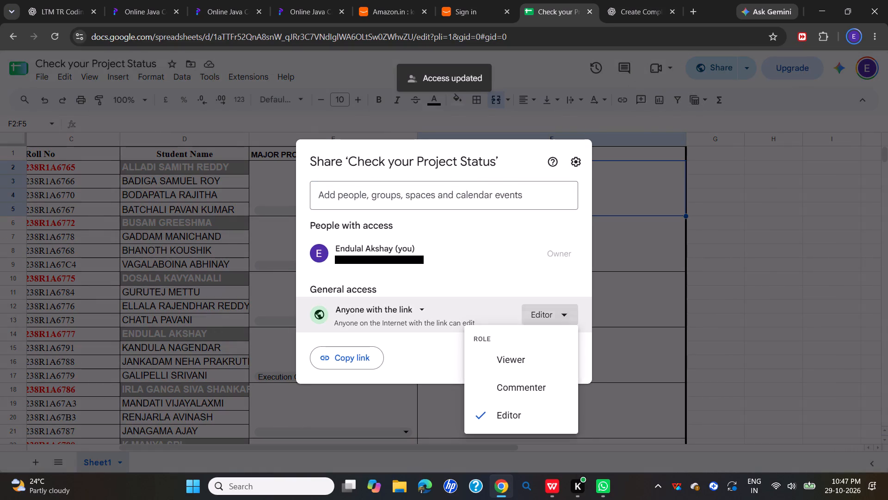
{"action": "left_click", "coordinate": [546, 387]}
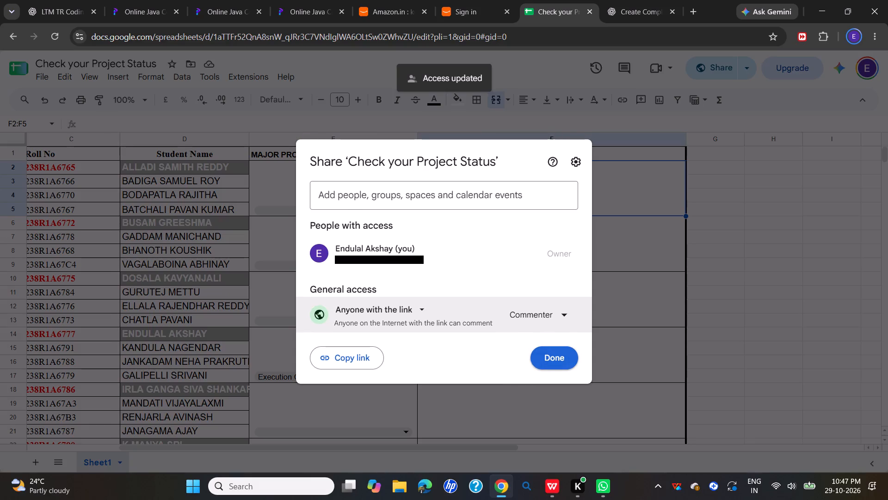
{"action": "left_click", "coordinate": [562, 314]}
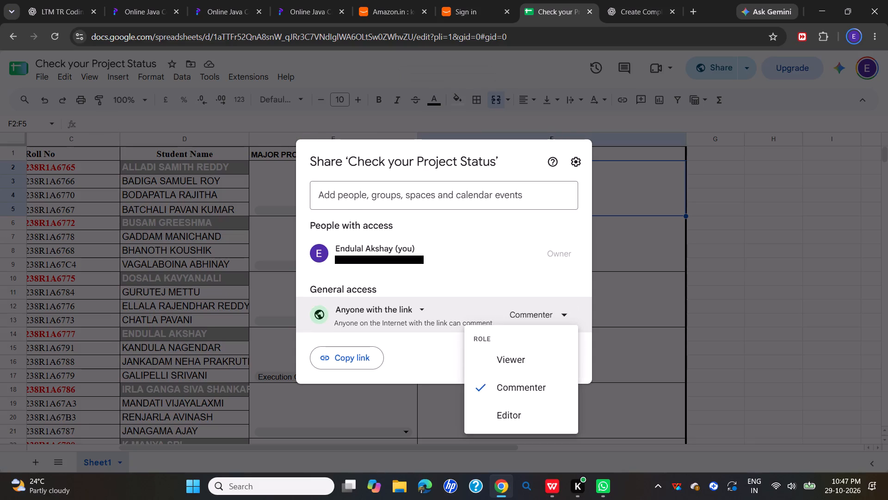
{"action": "key", "text": "Print"}
{"action": "left_click_drag", "start_coordinate": [460, 316], "coordinate": [592, 447]}
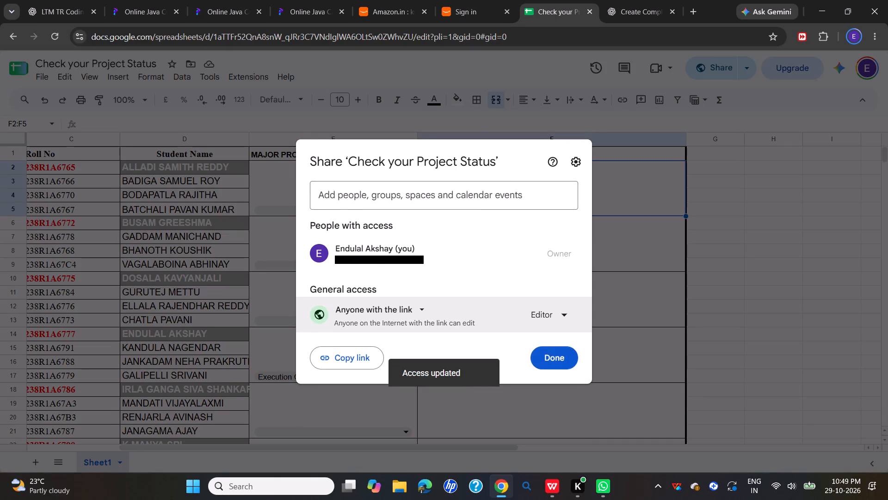
Finish the access change, reopen the sharing settings of 'Check your Project Status' and copy the spreadsheet's link.
{"action": "left_click", "coordinate": [555, 358]}
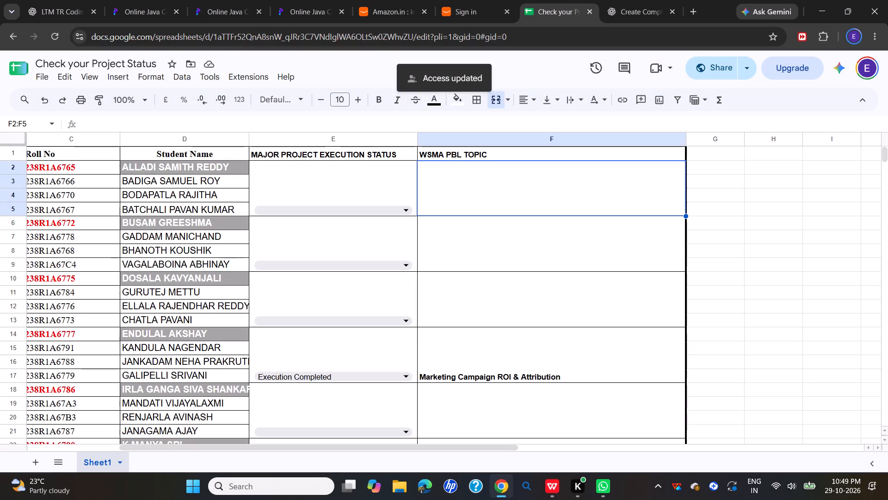
{"action": "left_click", "coordinate": [716, 68]}
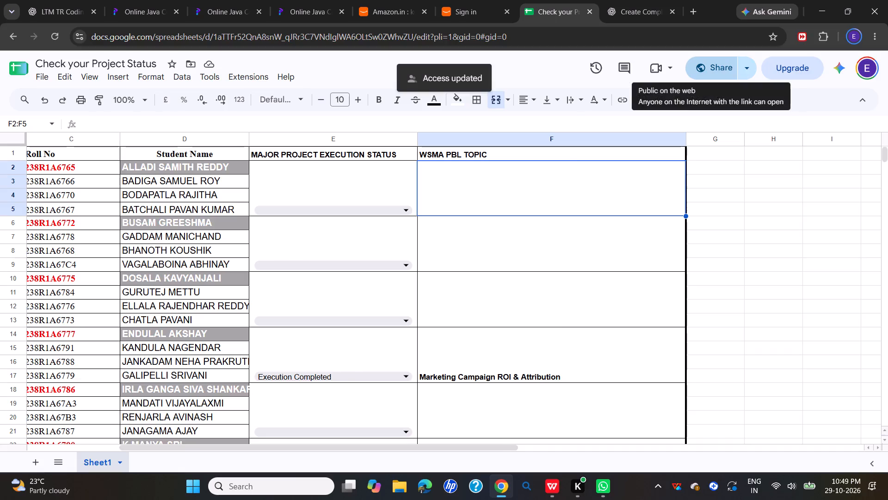
{"action": "left_click", "coordinate": [354, 359]}
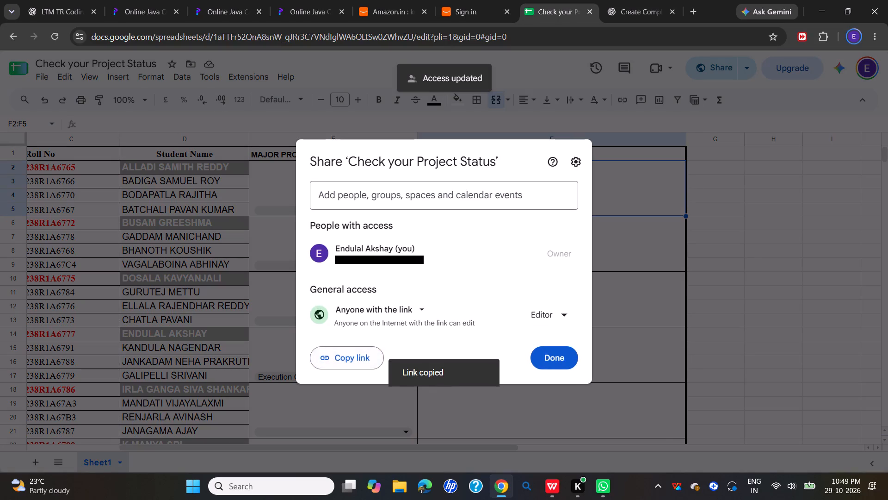
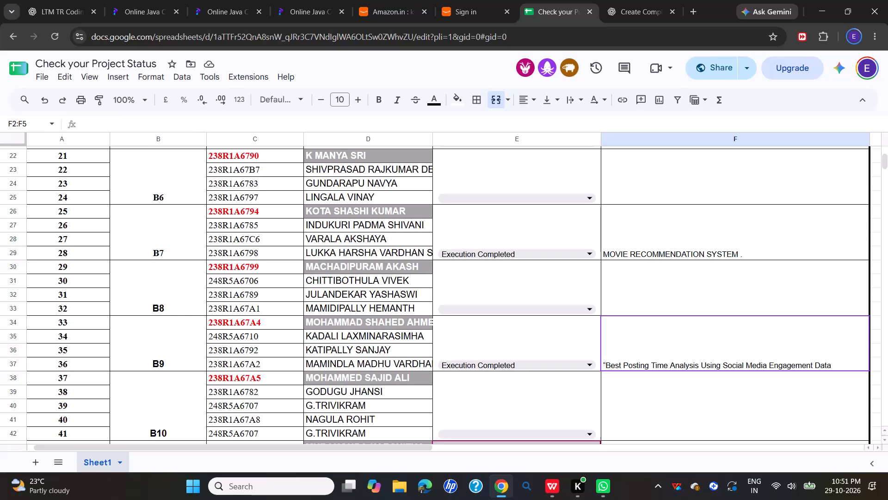
Review the major project execution status and WSMA PBL topic entries for teams B1 through B12.
{"action": "scroll", "coordinate": [550, 337], "scroll_direction": "down", "scroll_amount": 1}
{"action": "scroll", "coordinate": [550, 337], "scroll_direction": "up", "scroll_amount": 8}
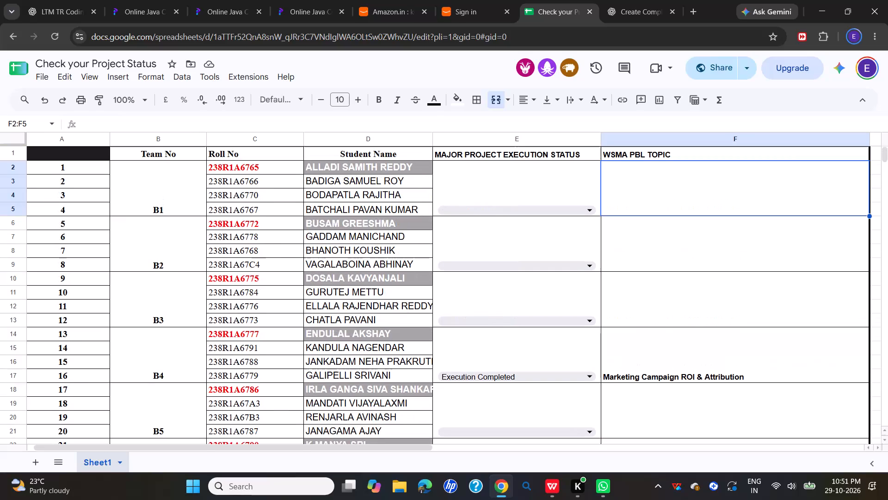
{"action": "scroll", "coordinate": [550, 337], "scroll_direction": "down", "scroll_amount": 4}
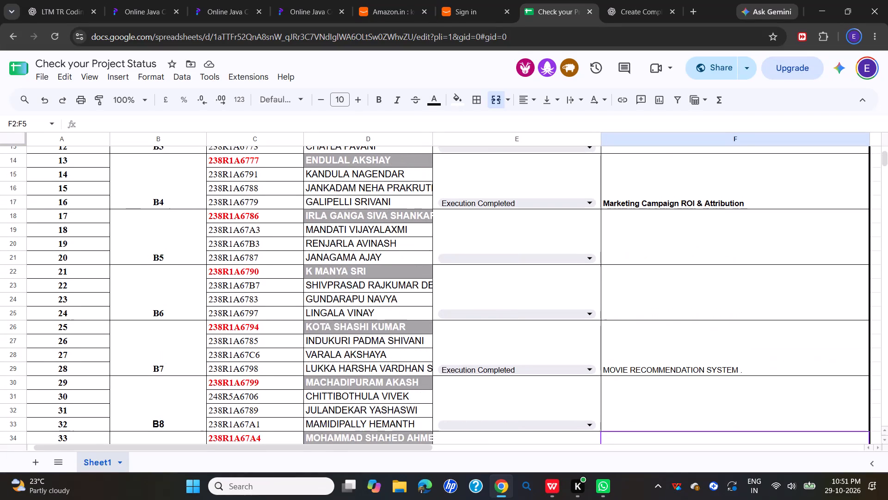
{"action": "scroll", "coordinate": [550, 337], "scroll_direction": "down", "scroll_amount": 1}
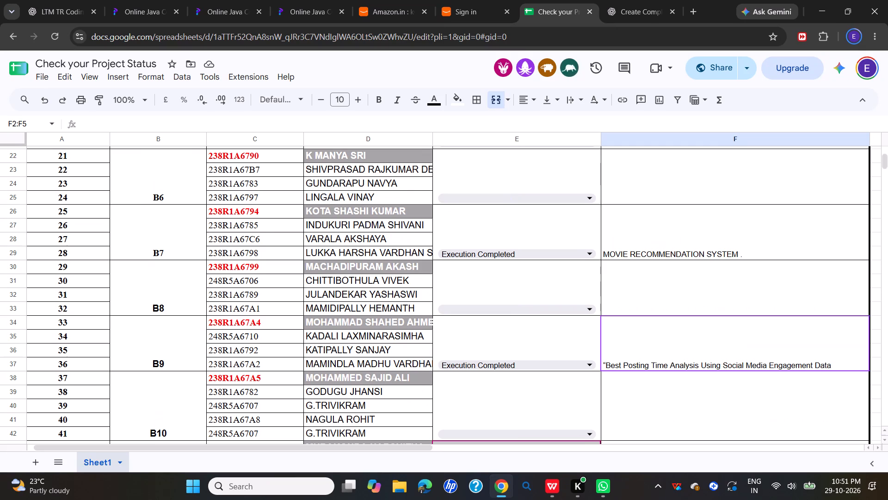
{"action": "scroll", "coordinate": [550, 337], "scroll_direction": "down", "scroll_amount": 2}
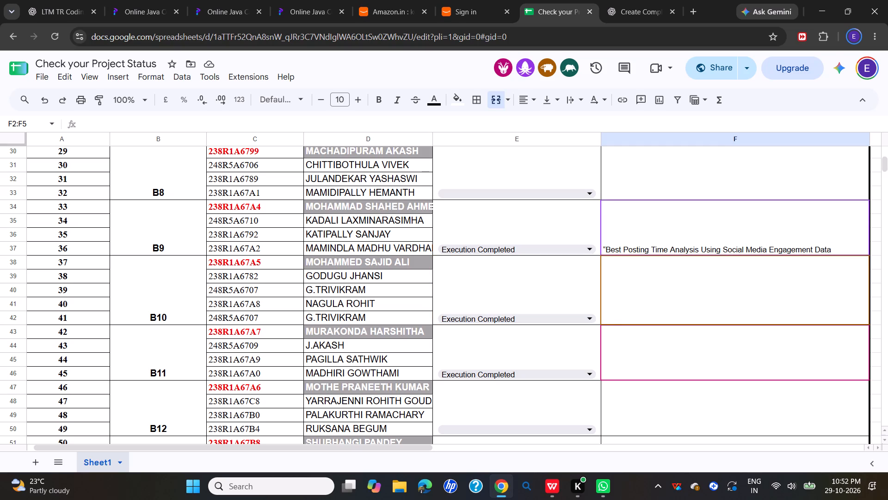
Review the MAJOR PROJECT EXECUTION STATUS and WSMA PBL TOPIC entries being filled in for teams B1 to B16.
{"action": "scroll", "coordinate": [550, 337], "scroll_direction": "up", "scroll_amount": 4}
{"action": "scroll", "coordinate": [550, 337], "scroll_direction": "down", "scroll_amount": 4}
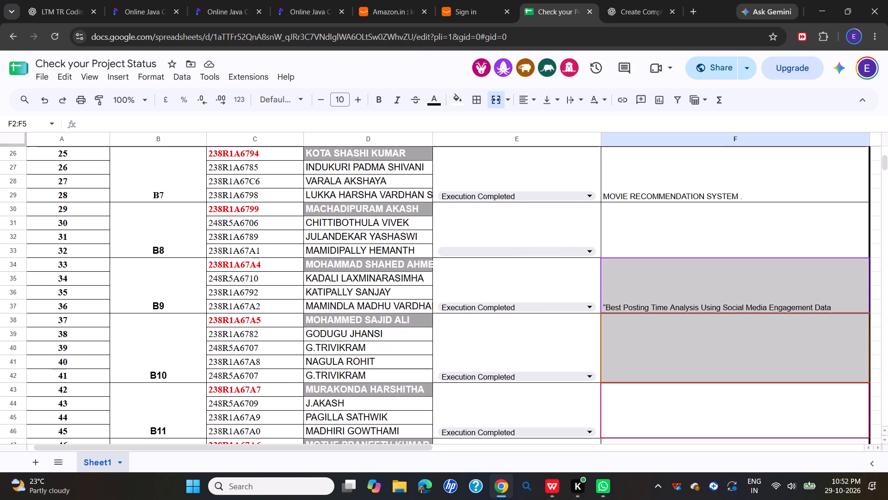
{"action": "scroll", "coordinate": [550, 337], "scroll_direction": "up", "scroll_amount": 7}
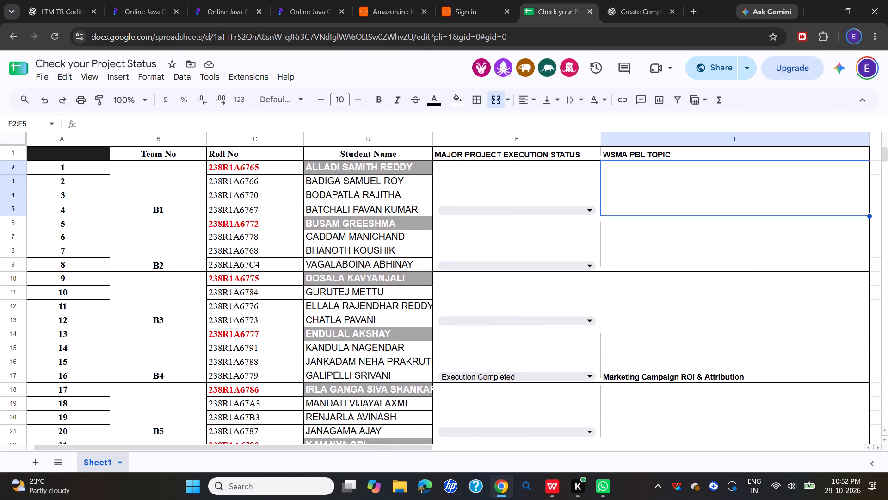
{"action": "scroll", "coordinate": [550, 337], "scroll_direction": "down", "scroll_amount": 6}
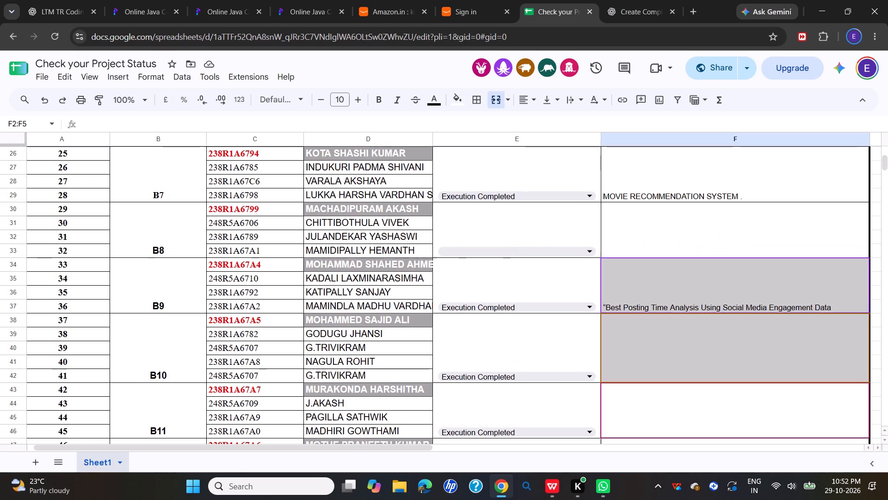
{"action": "scroll", "coordinate": [550, 337], "scroll_direction": "down", "scroll_amount": 6}
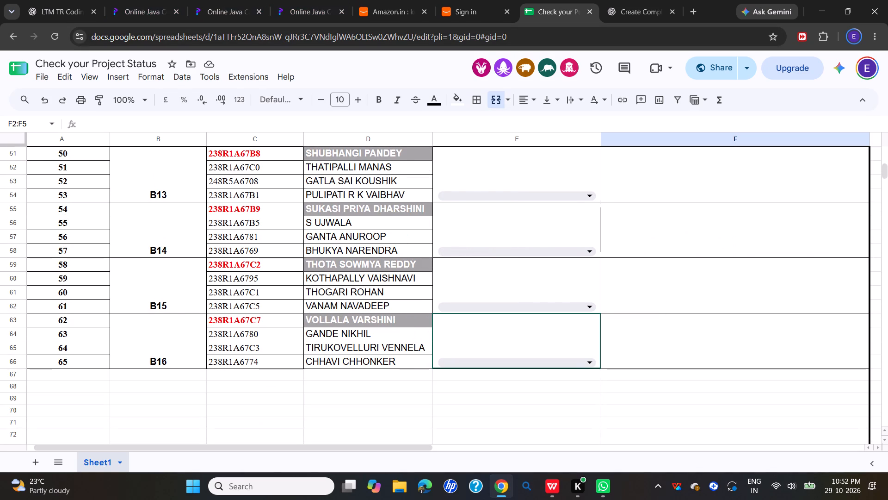
{"action": "scroll", "coordinate": [309, 115], "scroll_direction": "up", "scroll_amount": 6}
{"action": "scroll", "coordinate": [425, 212], "scroll_direction": "up", "scroll_amount": 5}
{"action": "scroll", "coordinate": [415, 312], "scroll_direction": "up", "scroll_amount": 5}
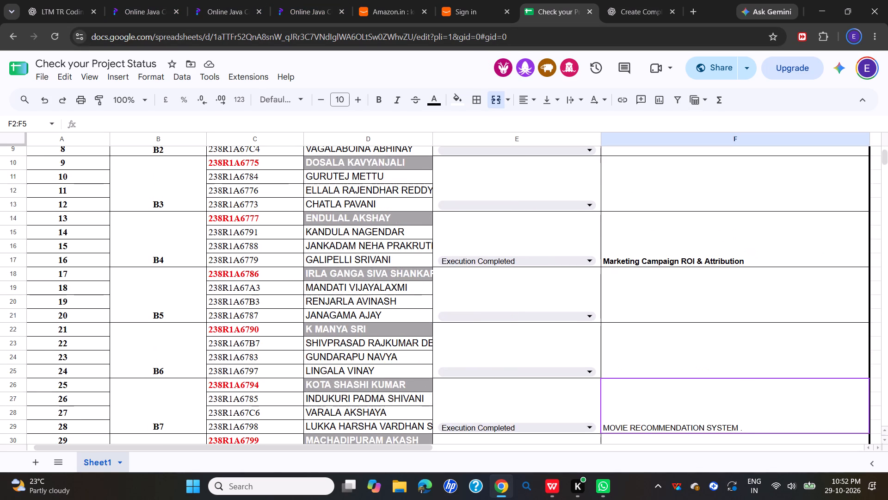
{"action": "scroll", "coordinate": [415, 312], "scroll_direction": "up", "scroll_amount": 4}
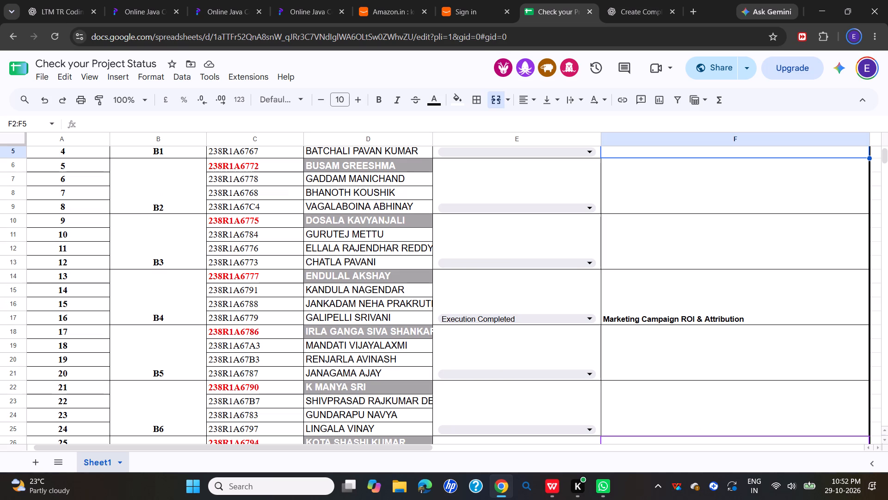
{"action": "scroll", "coordinate": [412, 295], "scroll_direction": "up", "scroll_amount": 3}
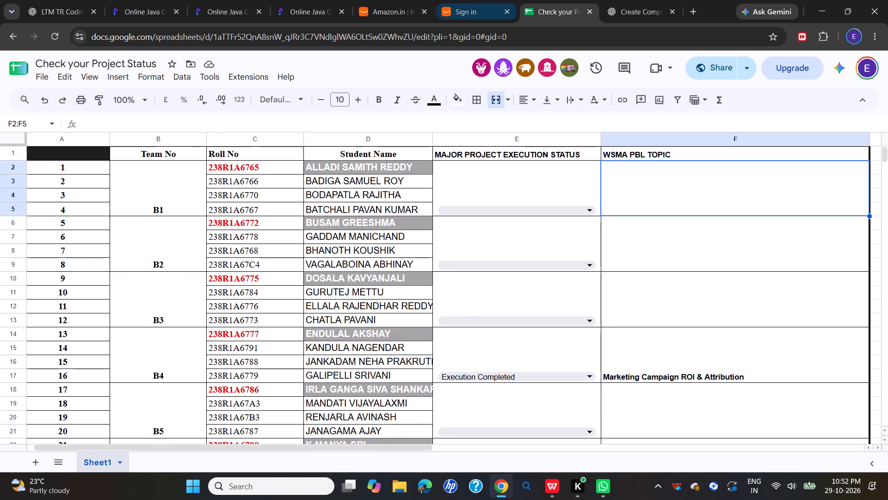
{"action": "scroll", "coordinate": [662, 400], "scroll_direction": "down", "scroll_amount": 6}
{"action": "scroll", "coordinate": [658, 400], "scroll_direction": "up", "scroll_amount": 3}
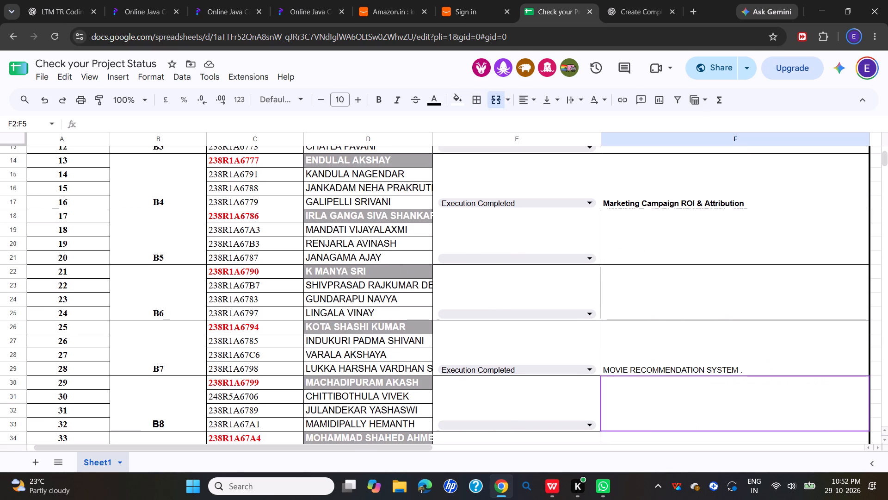
{"action": "scroll", "coordinate": [657, 386], "scroll_direction": "down", "scroll_amount": 4}
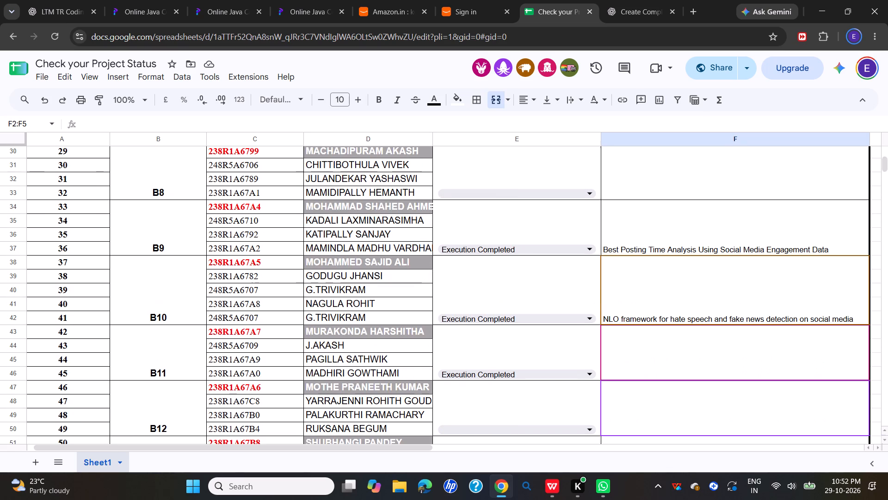
{"action": "scroll", "coordinate": [657, 386], "scroll_direction": "down", "scroll_amount": 1}
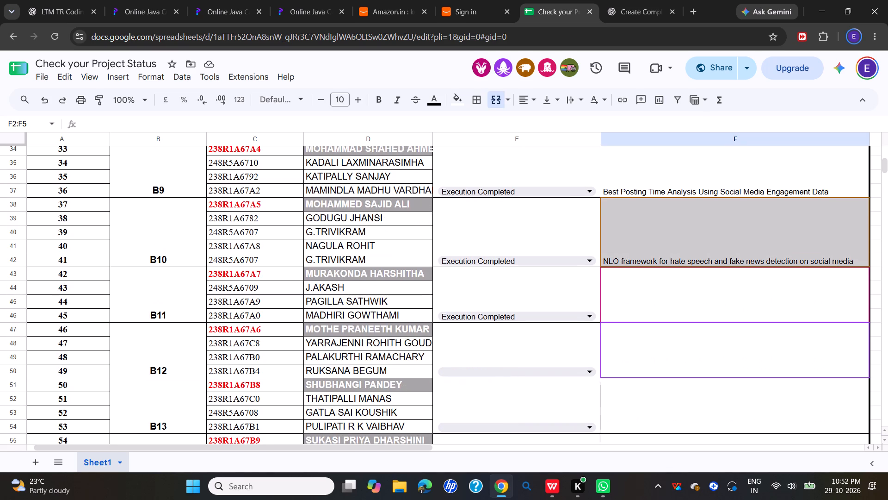
Merge cells F2:F5 in the WSMA PBL TOPIC column into one cell for team B1.
{"action": "scroll", "coordinate": [598, 387], "scroll_direction": "up", "scroll_amount": 10}
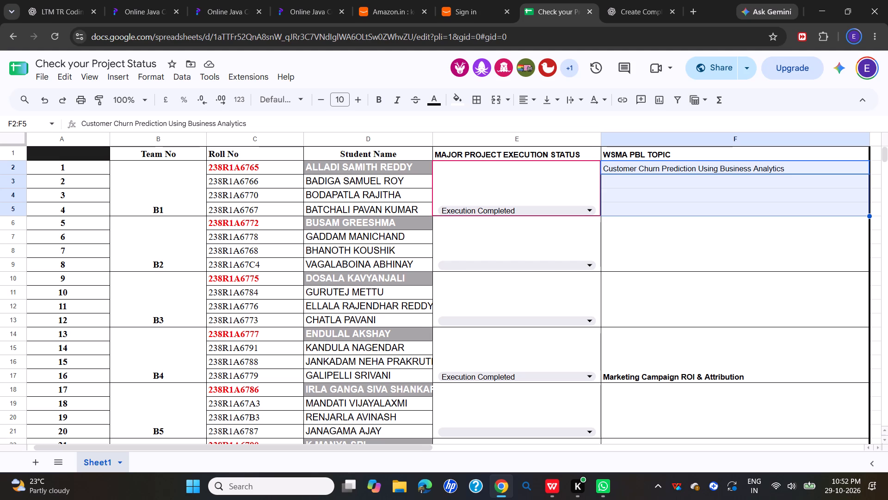
{"action": "left_click", "coordinate": [699, 246]}
{"action": "left_click_drag", "start_coordinate": [636, 167], "coordinate": [789, 213]}
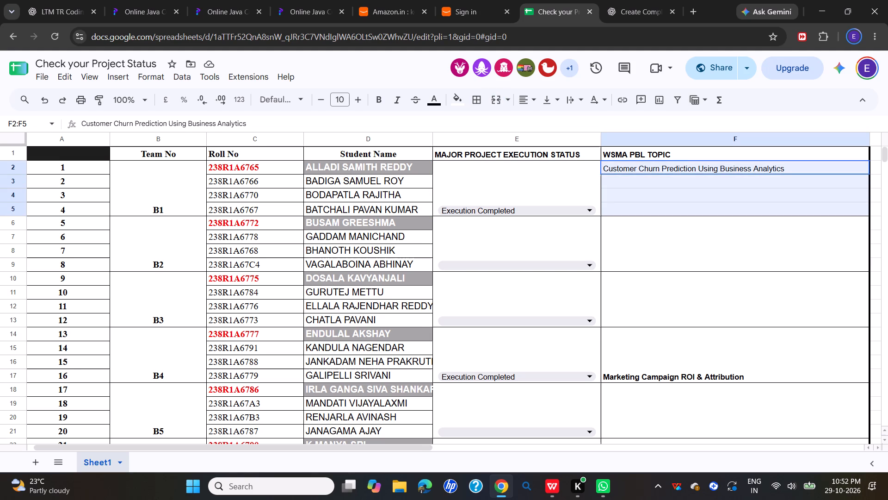
{"action": "left_click_drag", "start_coordinate": [789, 213], "coordinate": [800, 205]}
{"action": "left_click", "coordinate": [496, 98]}
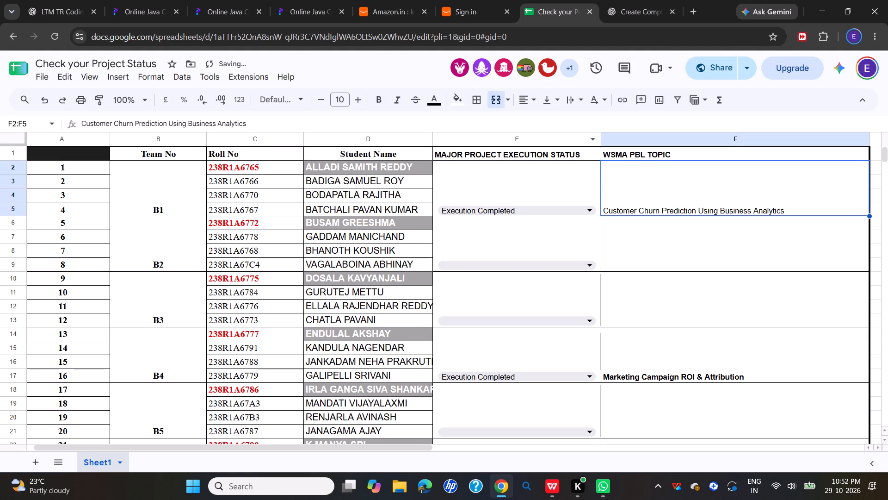
Merge cells F43:F46 in the WSMA PBL TOPIC column into one cell for team B11.
{"action": "scroll", "coordinate": [694, 309], "scroll_direction": "down", "scroll_amount": 10}
{"action": "scroll", "coordinate": [694, 310], "scroll_direction": "up", "scroll_amount": 4}
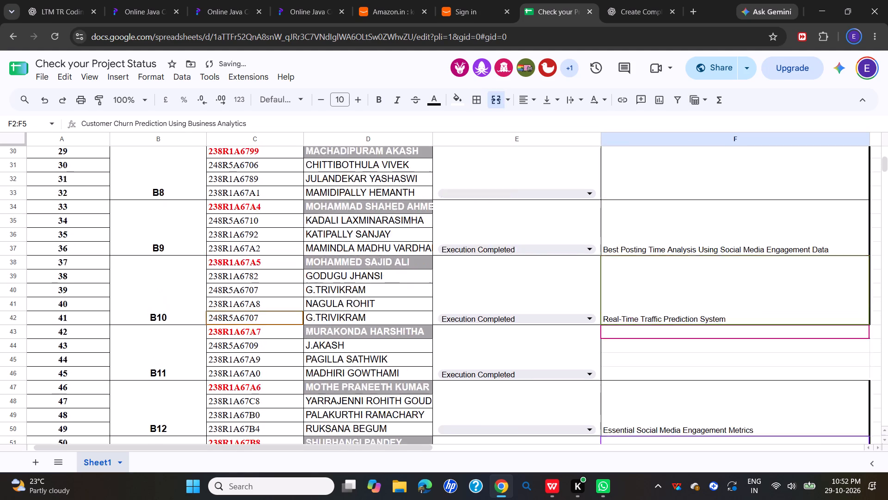
{"action": "scroll", "coordinate": [694, 310], "scroll_direction": "down", "scroll_amount": 1}
{"action": "left_click_drag", "start_coordinate": [624, 333], "coordinate": [708, 383]}
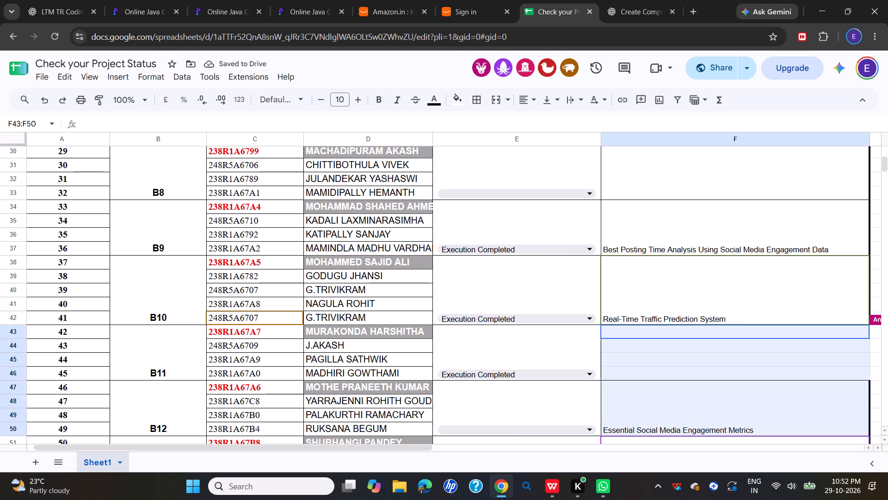
{"action": "left_click_drag", "start_coordinate": [708, 383], "coordinate": [736, 377]}
{"action": "left_click", "coordinate": [492, 101]}
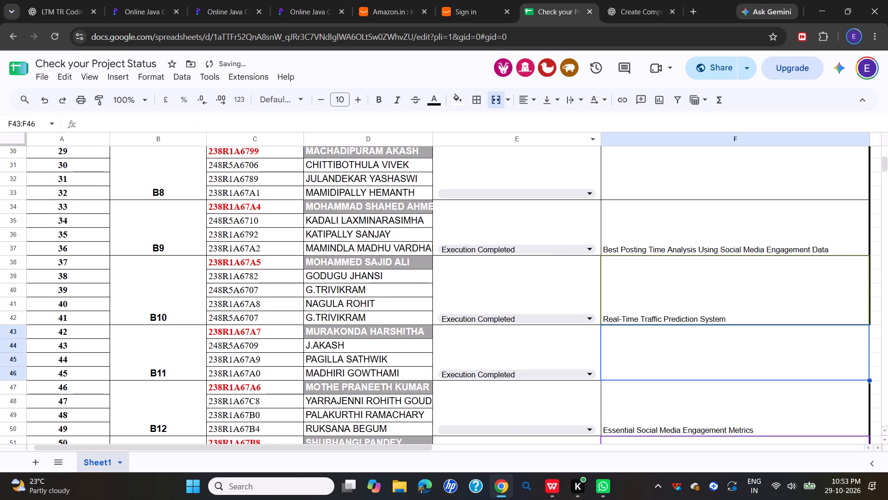
Check the topic and execution status columns across all teams for new entries and cells that have lost their merging.
{"action": "scroll", "coordinate": [729, 307], "scroll_direction": "up", "scroll_amount": 3}
{"action": "scroll", "coordinate": [729, 307], "scroll_direction": "down", "scroll_amount": 4}
{"action": "scroll", "coordinate": [729, 307], "scroll_direction": "up", "scroll_amount": 9}
{"action": "scroll", "coordinate": [729, 307], "scroll_direction": "down", "scroll_amount": 3}
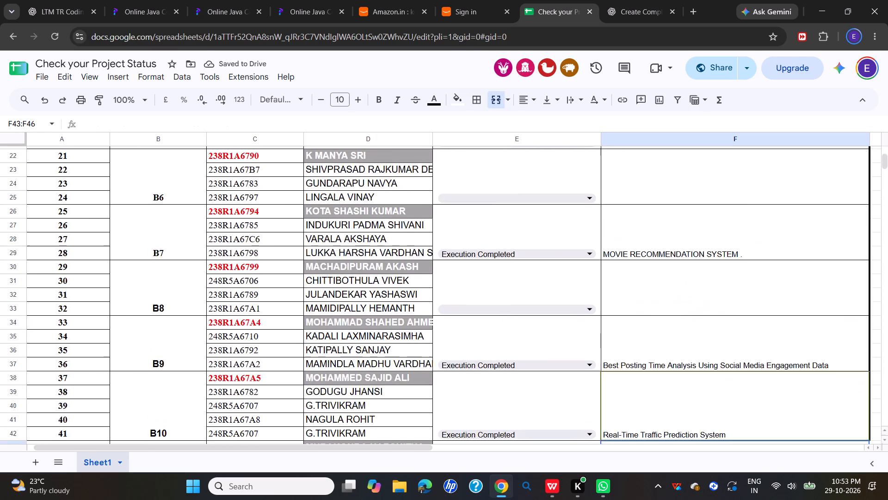
{"action": "scroll", "coordinate": [729, 307], "scroll_direction": "down", "scroll_amount": 12}
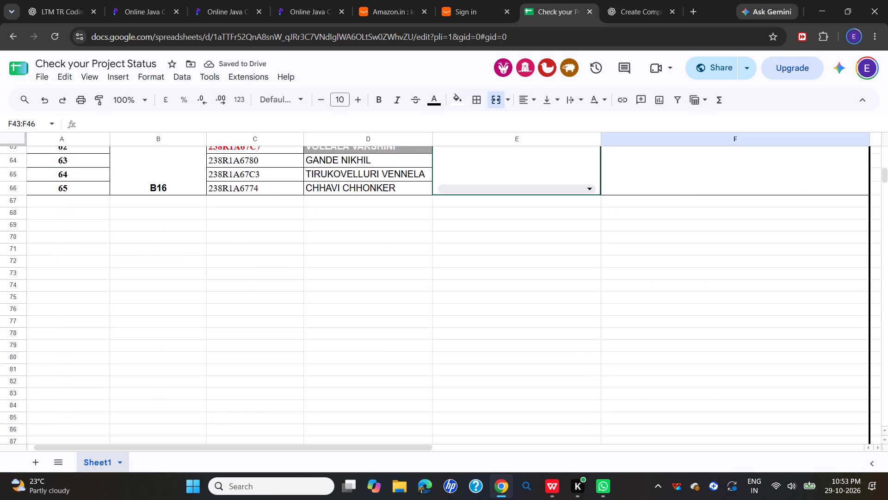
{"action": "scroll", "coordinate": [729, 307], "scroll_direction": "up", "scroll_amount": 12}
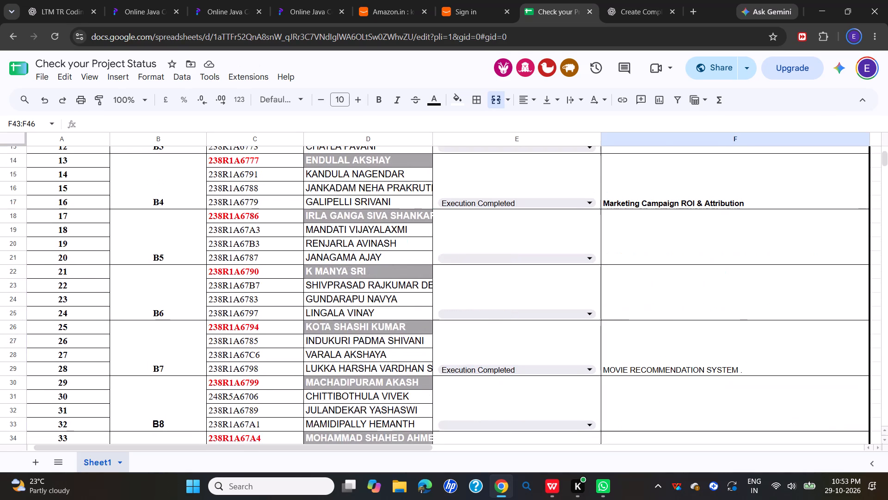
{"action": "scroll", "coordinate": [729, 307], "scroll_direction": "up", "scroll_amount": 4}
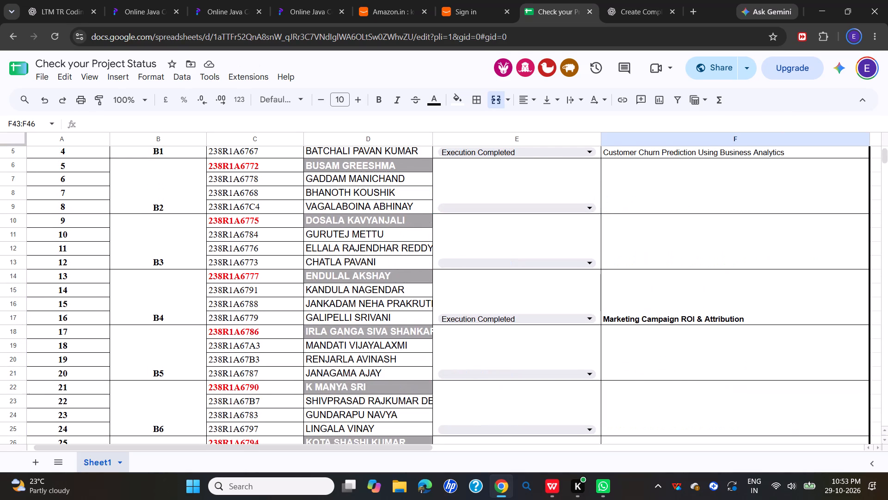
{"action": "scroll", "coordinate": [690, 314], "scroll_direction": "down", "scroll_amount": 5}
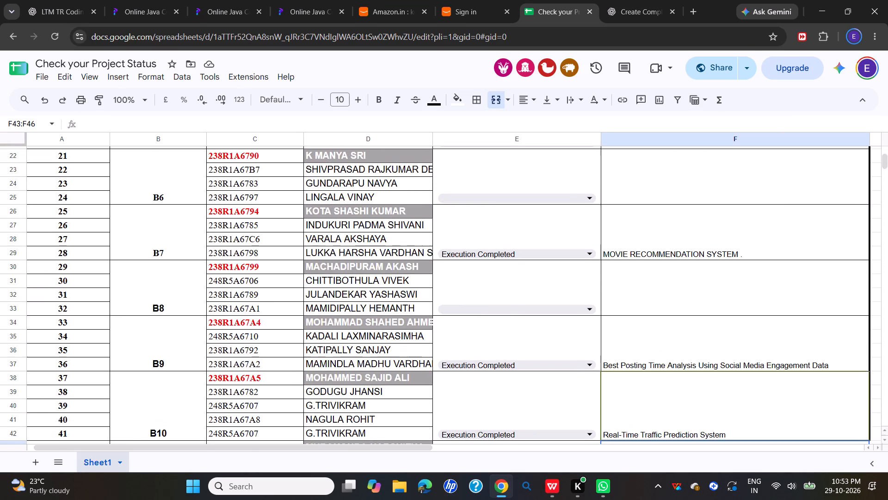
Check the MAJOR PROJECT EXECUTION STATUS and WSMA PBL TOPIC columns for new entries from teams B1 to B13.
{"action": "scroll", "coordinate": [690, 314], "scroll_direction": "down", "scroll_amount": 2}
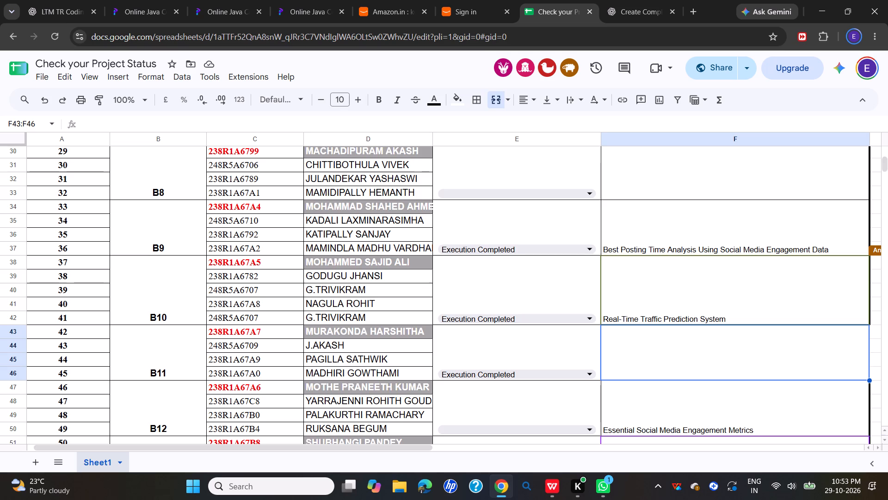
{"action": "scroll", "coordinate": [690, 313], "scroll_direction": "up", "scroll_amount": 10}
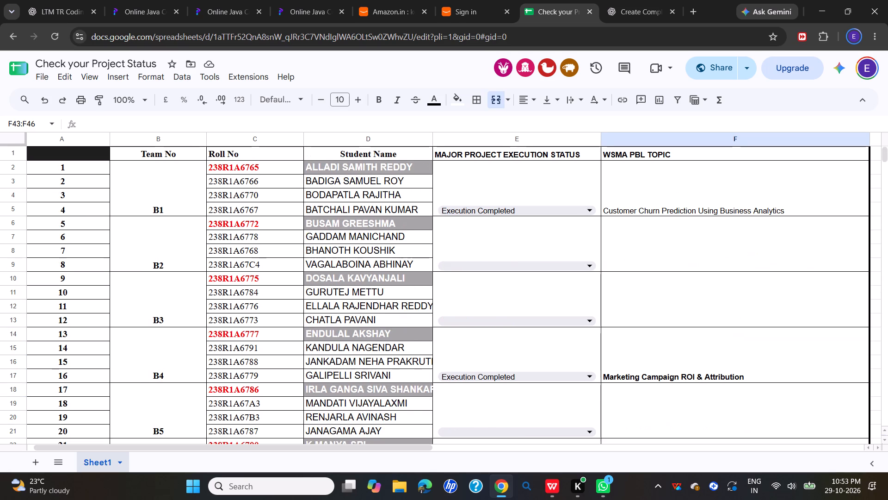
{"action": "scroll", "coordinate": [690, 313], "scroll_direction": "down", "scroll_amount": 9}
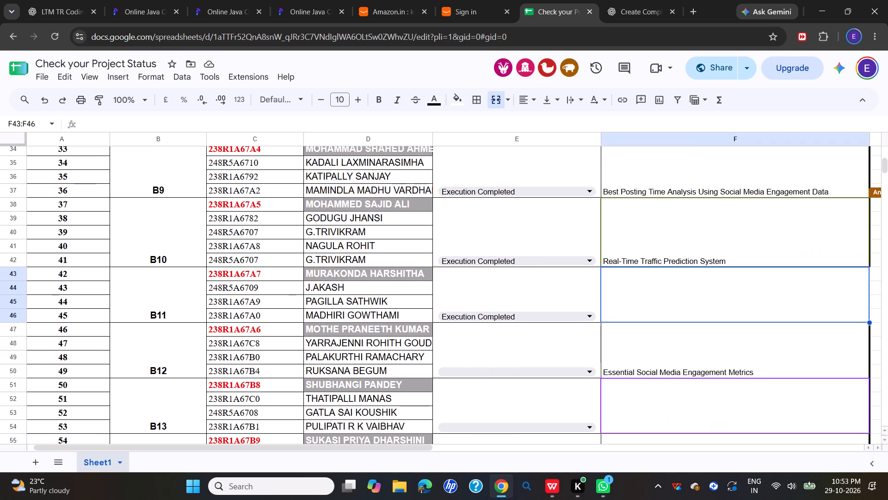
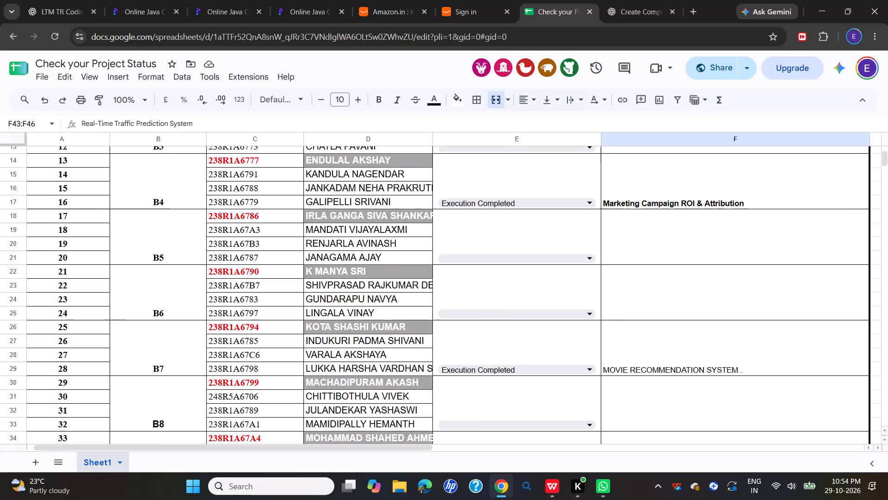
Check the execution status and WSMA PBL TOPIC entries for teams B8 to B12.
{"action": "scroll", "coordinate": [690, 335], "scroll_direction": "down", "scroll_amount": 4}
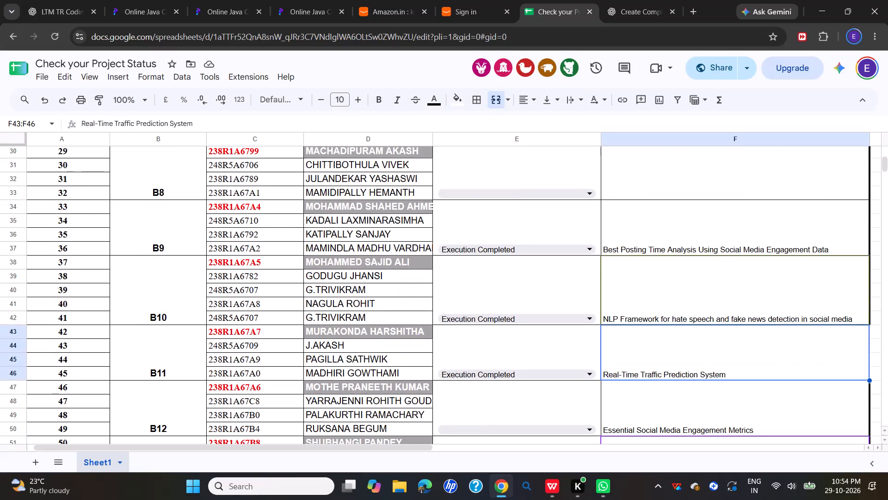
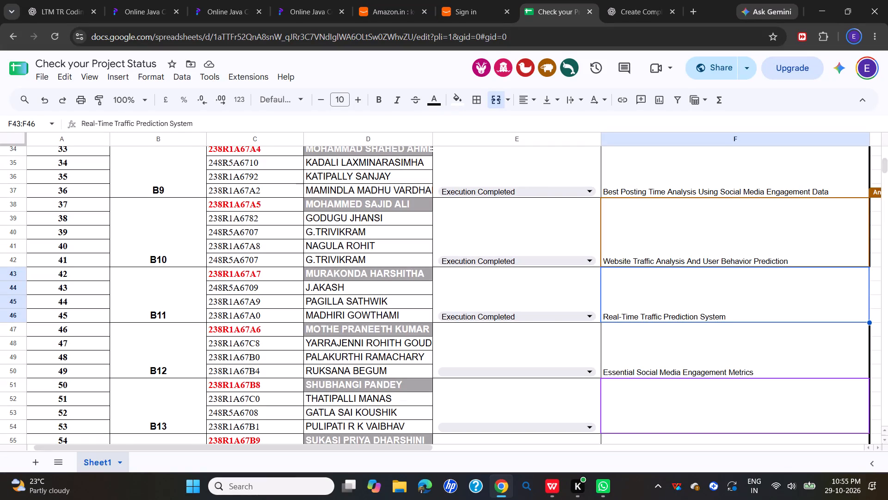
Check the MAJOR PROJECT EXECUTION STATUS and WSMA PBL TOPIC columns for new entries from teams B1 to B16.
{"action": "scroll", "coordinate": [624, 281], "scroll_direction": "up", "scroll_amount": 5}
{"action": "scroll", "coordinate": [577, 269], "scroll_direction": "up", "scroll_amount": 4}
{"action": "scroll", "coordinate": [532, 259], "scroll_direction": "up", "scroll_amount": 4}
{"action": "scroll", "coordinate": [532, 259], "scroll_direction": "down", "scroll_amount": 3}
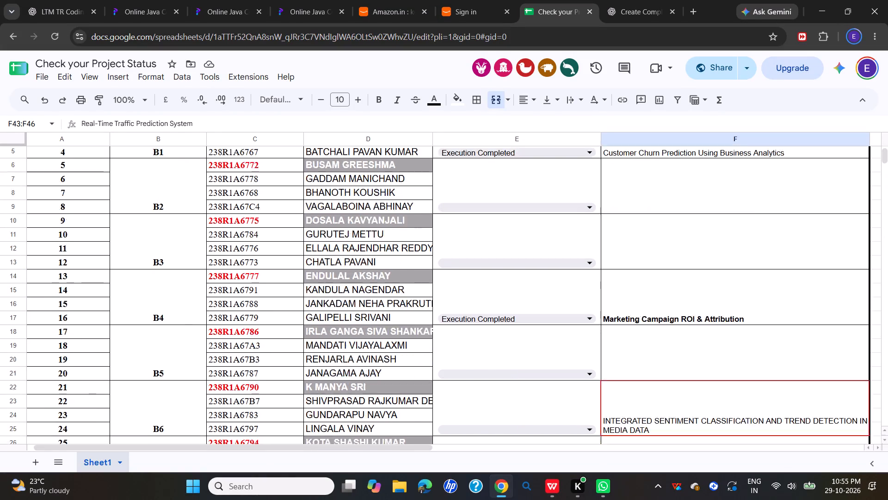
{"action": "scroll", "coordinate": [532, 259], "scroll_direction": "down", "scroll_amount": 6}
{"action": "scroll", "coordinate": [703, 297], "scroll_direction": "down", "scroll_amount": 4}
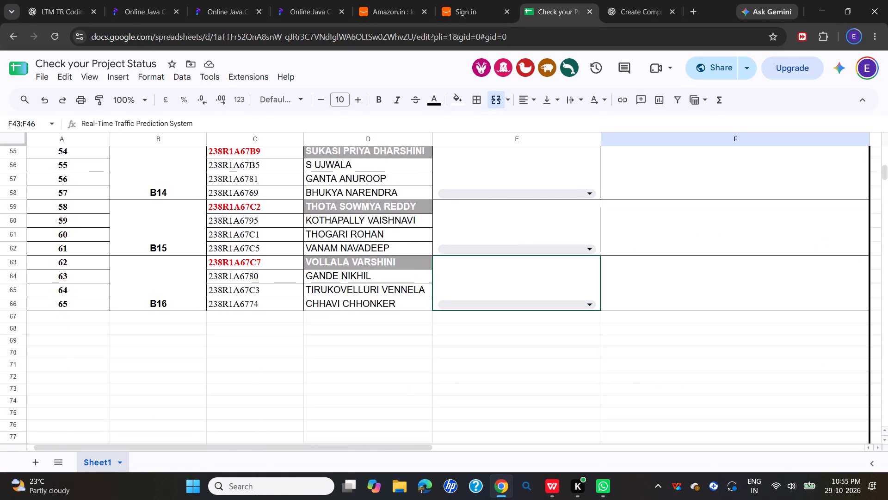
{"action": "scroll", "coordinate": [703, 298], "scroll_direction": "up", "scroll_amount": 12}
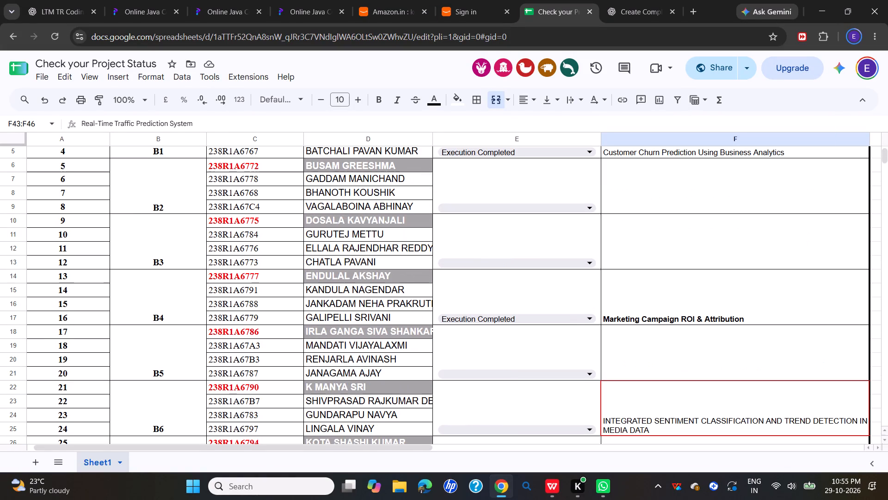
{"action": "scroll", "coordinate": [705, 295], "scroll_direction": "up", "scroll_amount": 2}
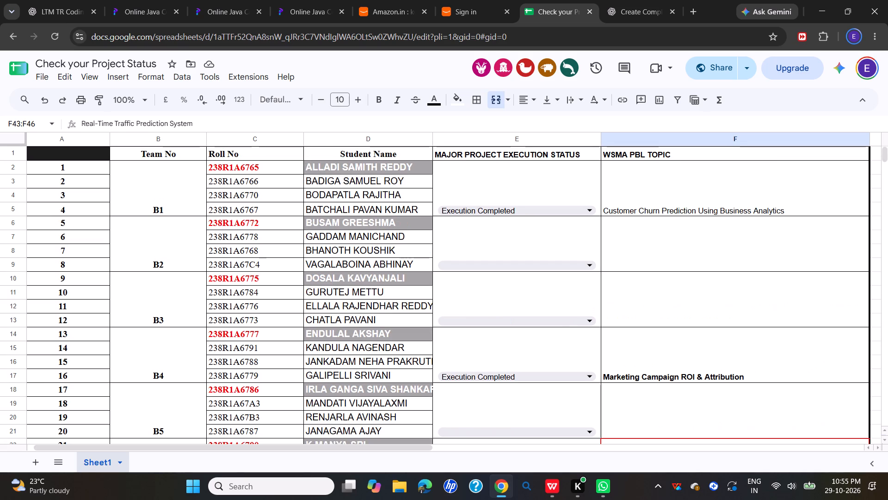
{"action": "scroll", "coordinate": [705, 295], "scroll_direction": "down", "scroll_amount": 3}
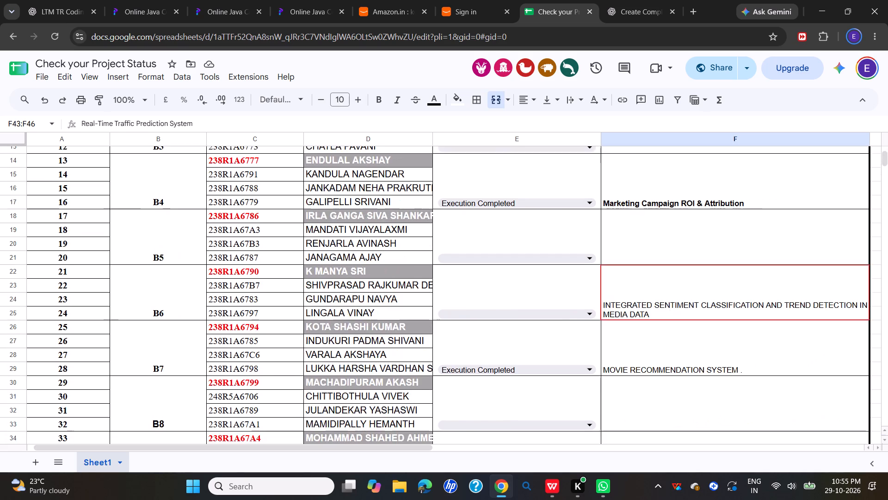
{"action": "scroll", "coordinate": [705, 295], "scroll_direction": "down", "scroll_amount": 9}
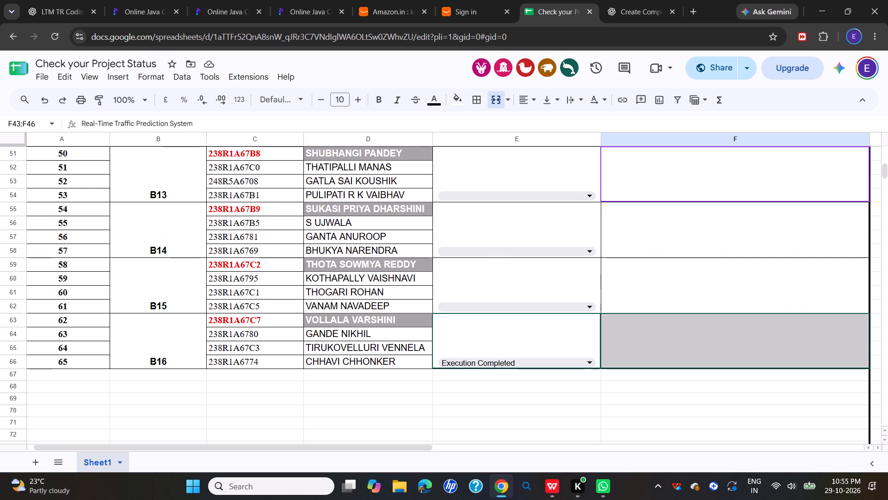
Review the execution status and WSMA PBL TOPIC columns from team B16 back up to team B1.
{"action": "scroll", "coordinate": [679, 287], "scroll_direction": "up", "scroll_amount": 6}
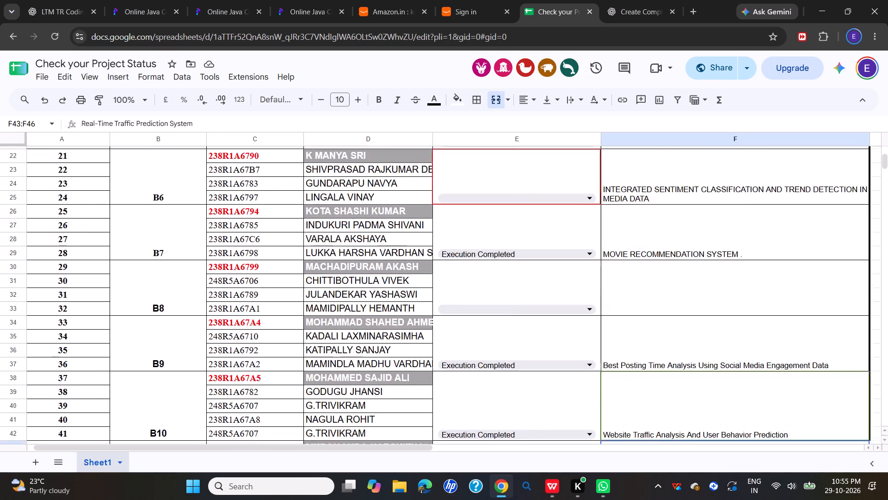
{"action": "scroll", "coordinate": [679, 287], "scroll_direction": "up", "scroll_amount": 6}
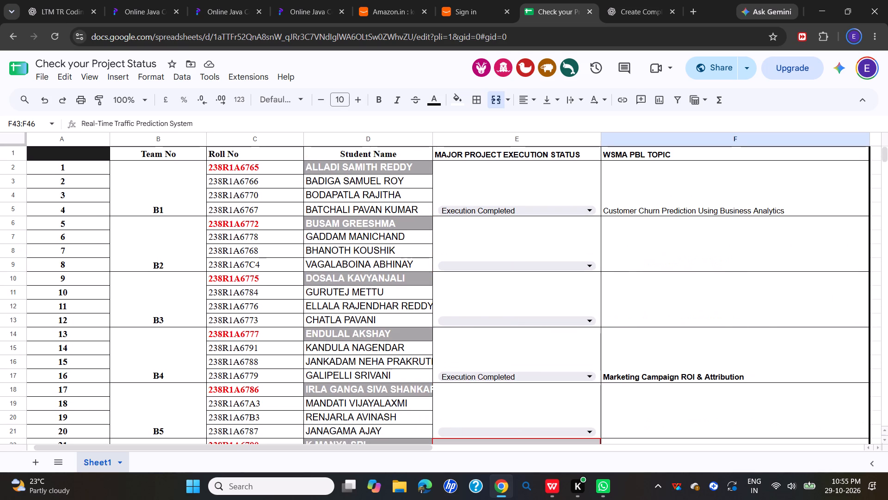
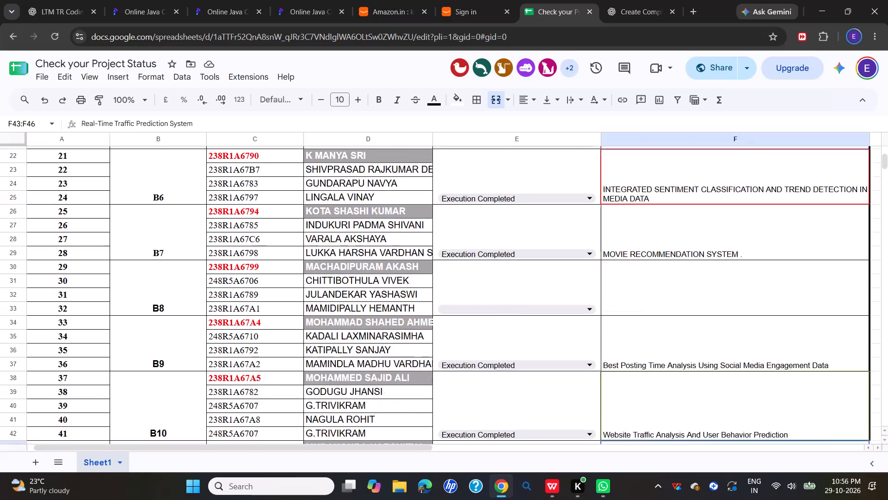
Check the execution status and WSMA PBL topic entries from team B9 down to team B16.
{"action": "scroll", "coordinate": [617, 253], "scroll_direction": "down", "scroll_amount": 3}
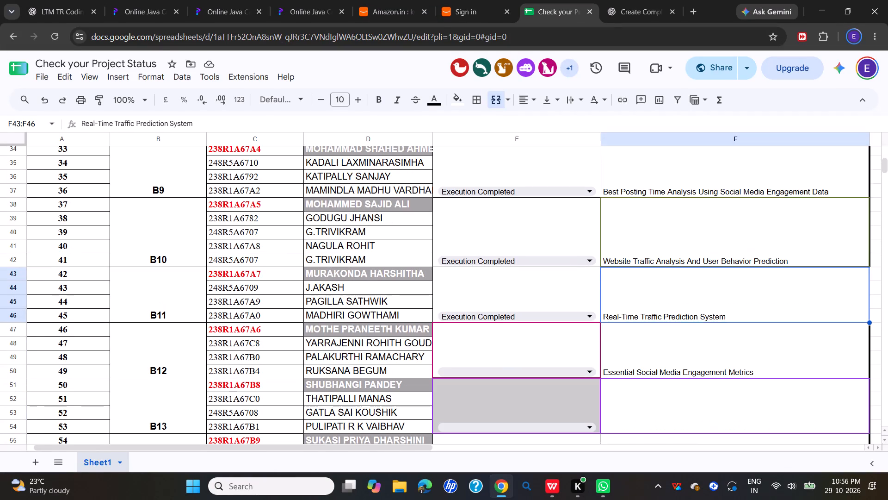
{"action": "scroll", "coordinate": [666, 340], "scroll_direction": "down", "scroll_amount": 2}
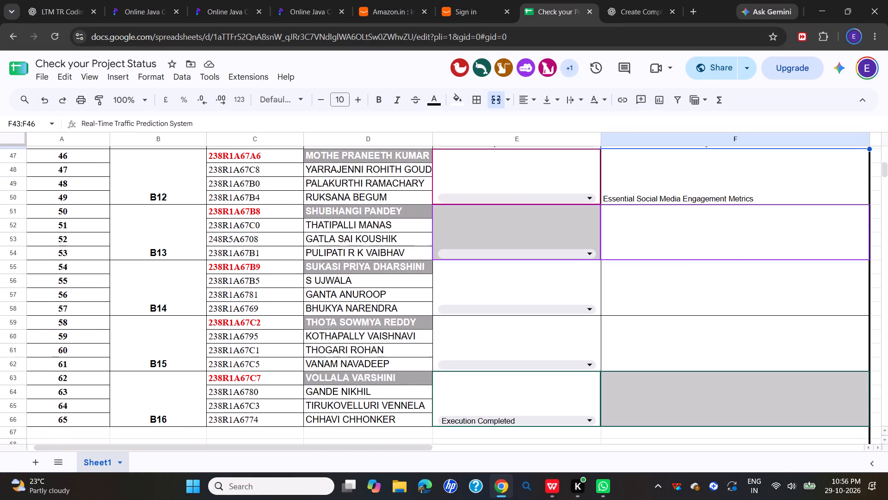
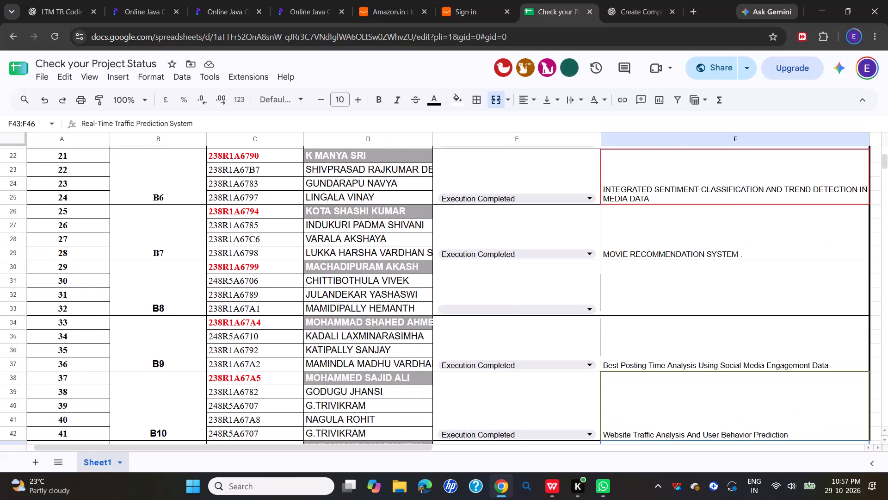
Review the major project execution status and WSMA PBL topic entries for all teams from B1 to B16.
{"action": "scroll", "coordinate": [715, 320], "scroll_direction": "up", "scroll_amount": 11}
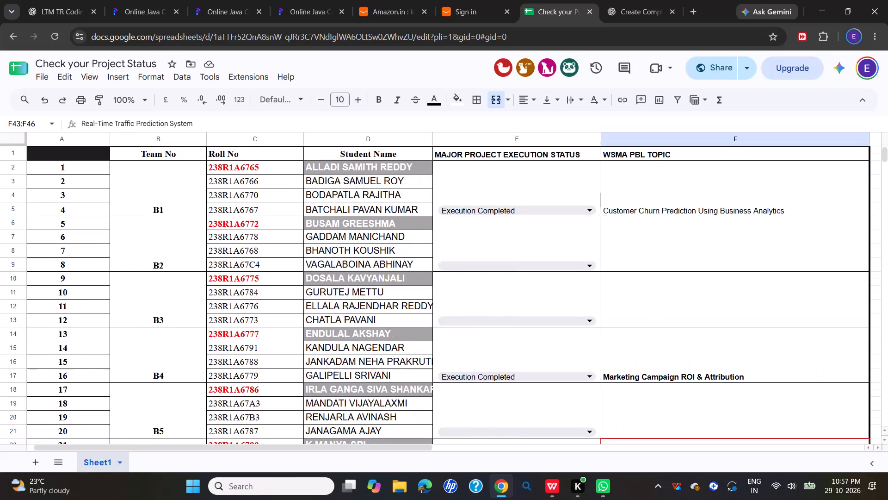
{"action": "scroll", "coordinate": [715, 320], "scroll_direction": "down", "scroll_amount": 5}
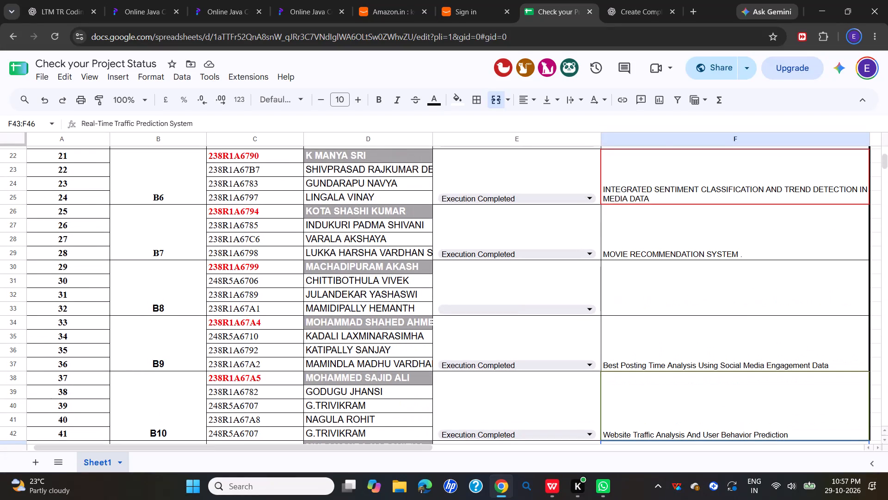
{"action": "scroll", "coordinate": [715, 319], "scroll_direction": "up", "scroll_amount": 4}
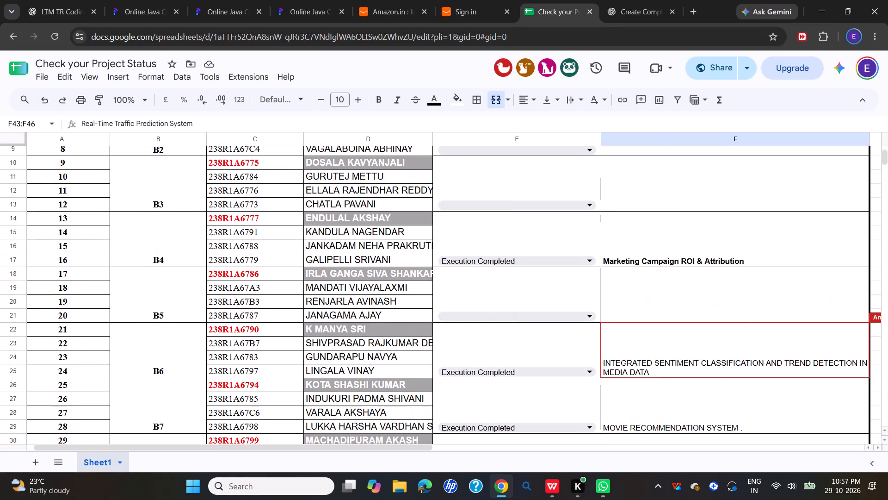
{"action": "scroll", "coordinate": [715, 319], "scroll_direction": "up", "scroll_amount": 4}
{"action": "scroll", "coordinate": [715, 319], "scroll_direction": "down", "scroll_amount": 3}
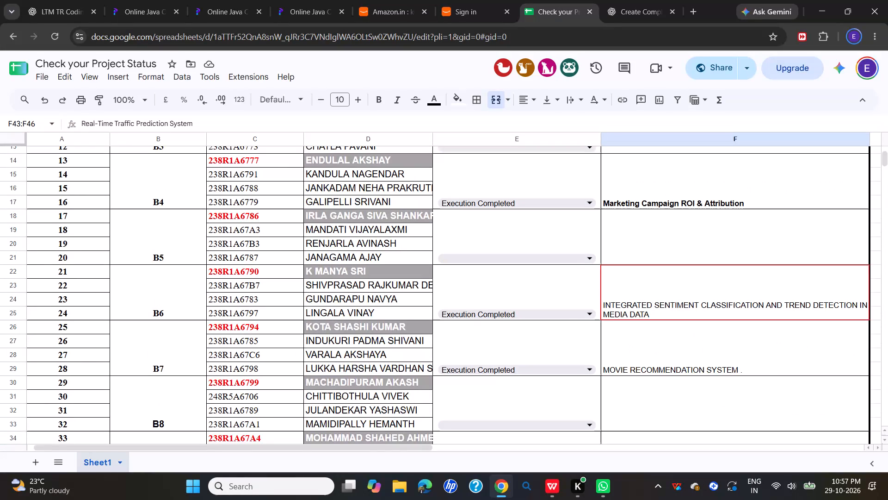
{"action": "scroll", "coordinate": [715, 319], "scroll_direction": "down", "scroll_amount": 7}
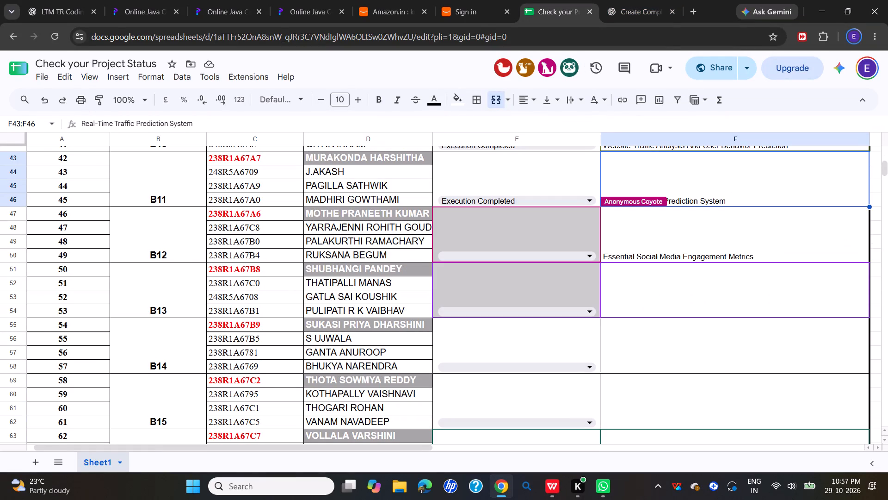
{"action": "scroll", "coordinate": [633, 236], "scroll_direction": "down", "scroll_amount": 4}
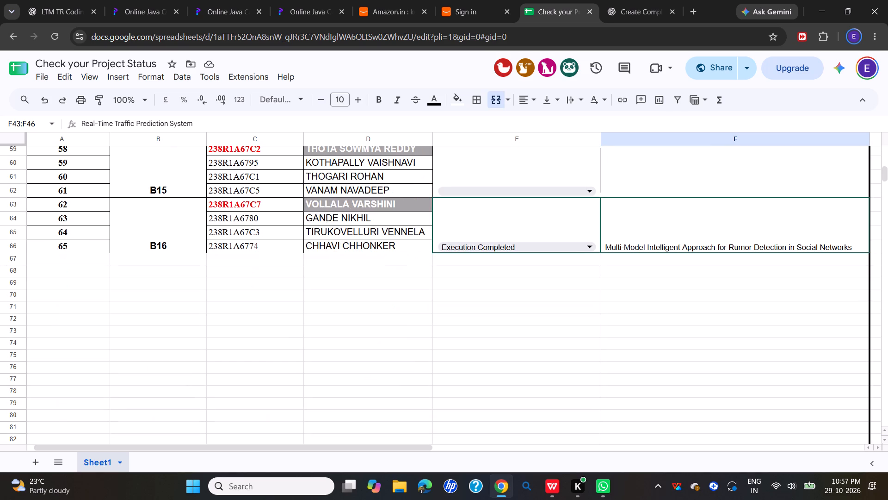
{"action": "scroll", "coordinate": [692, 235], "scroll_direction": "up", "scroll_amount": 11}
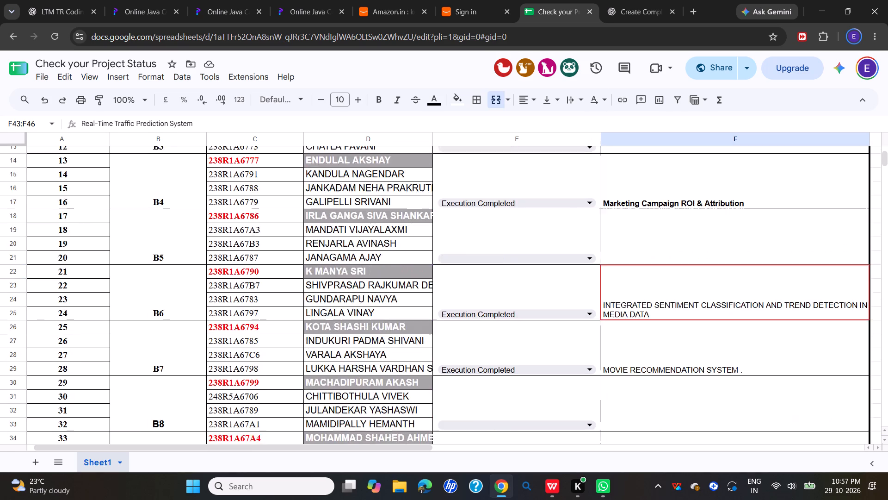
{"action": "scroll", "coordinate": [692, 235], "scroll_direction": "up", "scroll_amount": 10}
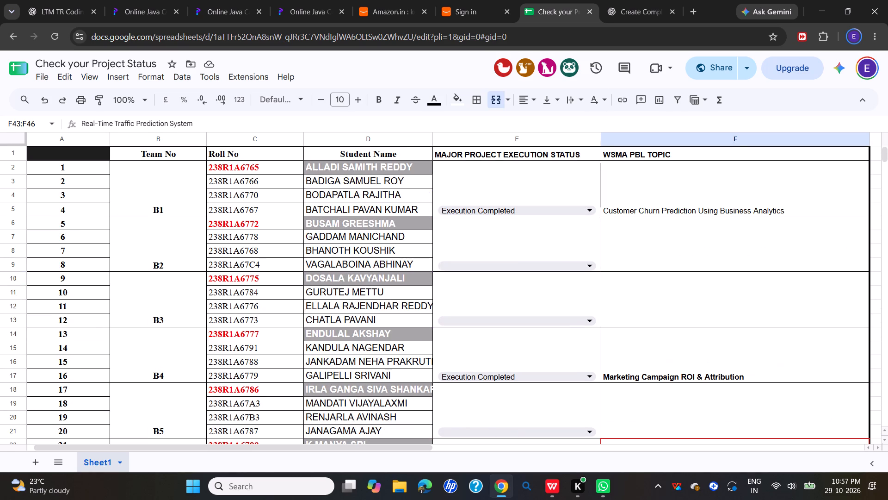
{"action": "scroll", "coordinate": [692, 235], "scroll_direction": "down", "scroll_amount": 4}
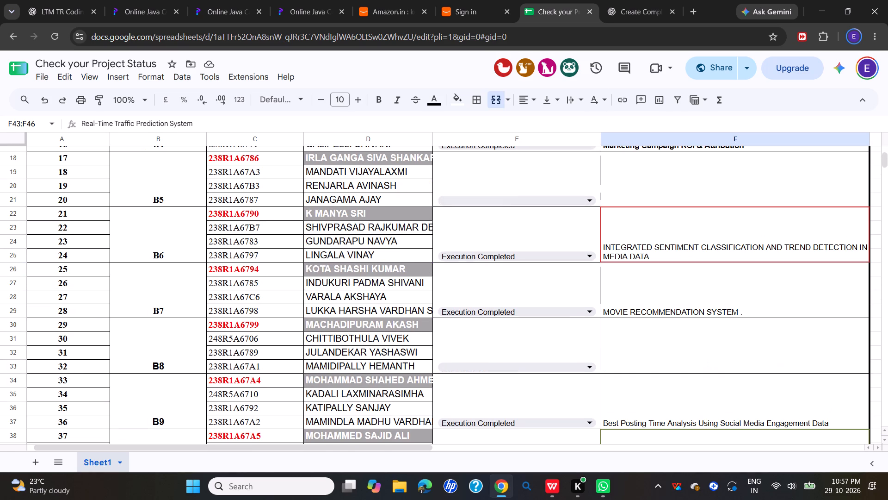
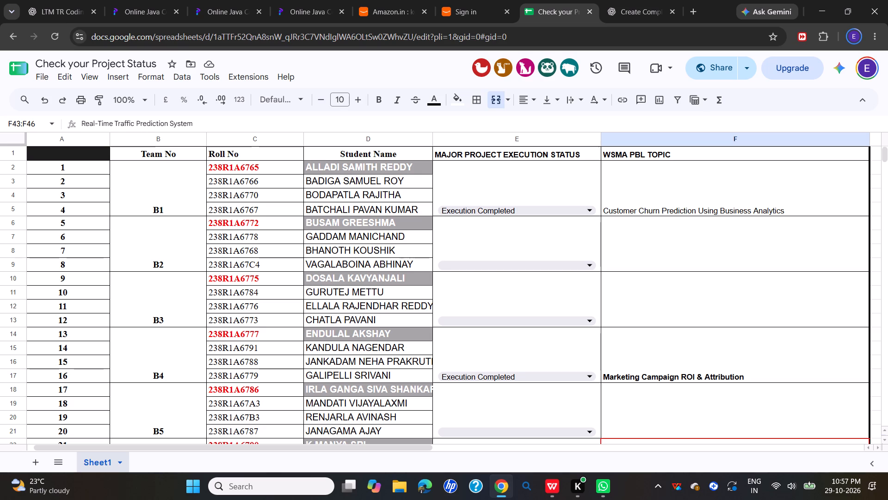
Check the major project execution status and WSMA PBL topic entries for teams B1 to B9.
{"action": "scroll", "coordinate": [624, 229], "scroll_direction": "down", "scroll_amount": 4}
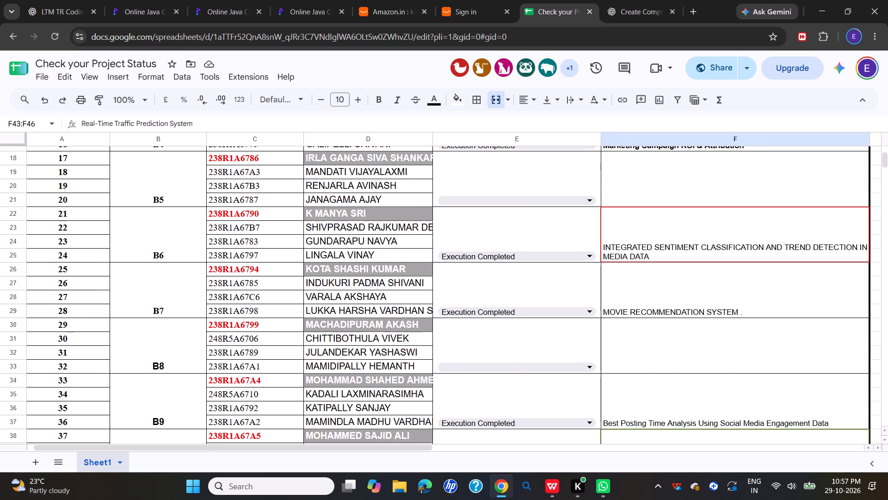
{"action": "scroll", "coordinate": [598, 275], "scroll_direction": "up", "scroll_amount": 4}
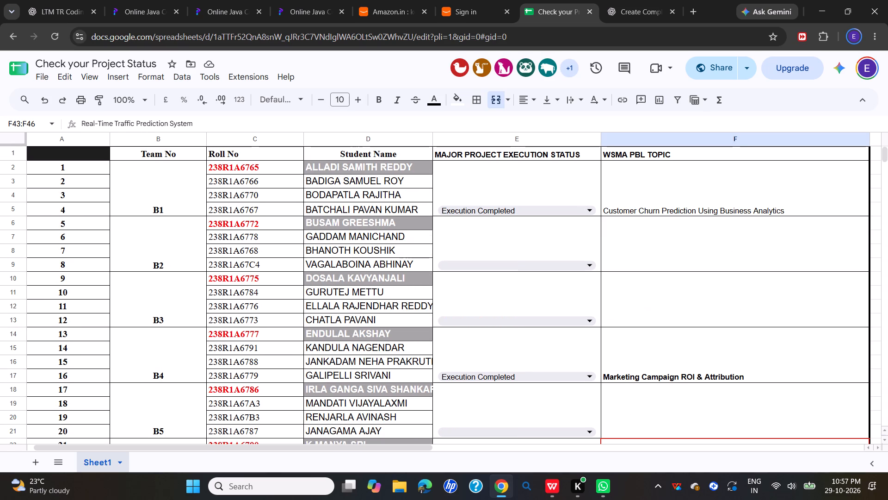
{"action": "scroll", "coordinate": [712, 266], "scroll_direction": "down", "scroll_amount": 2}
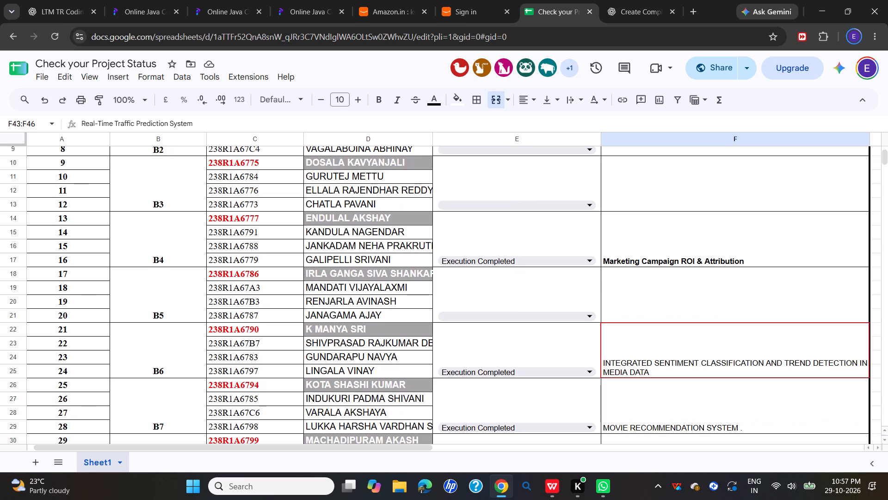
{"action": "scroll", "coordinate": [715, 256], "scroll_direction": "down", "scroll_amount": 2}
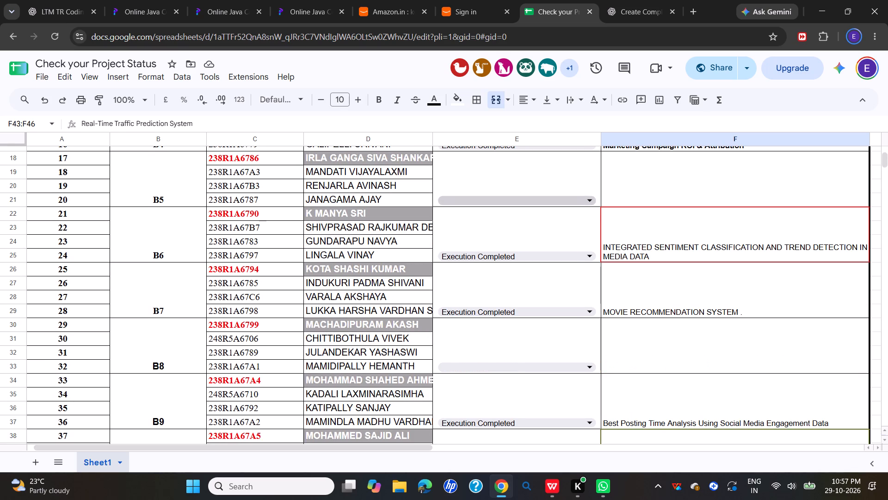
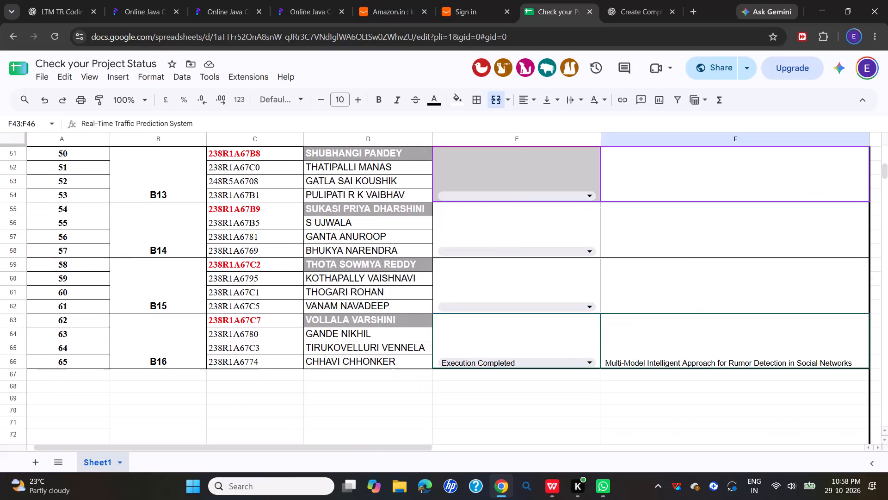
Recheck the execution status and WSMA PBL topic columns from team B1 down to the last teams for new student entries.
{"action": "scroll", "coordinate": [462, 306], "scroll_direction": "up", "scroll_amount": 12}
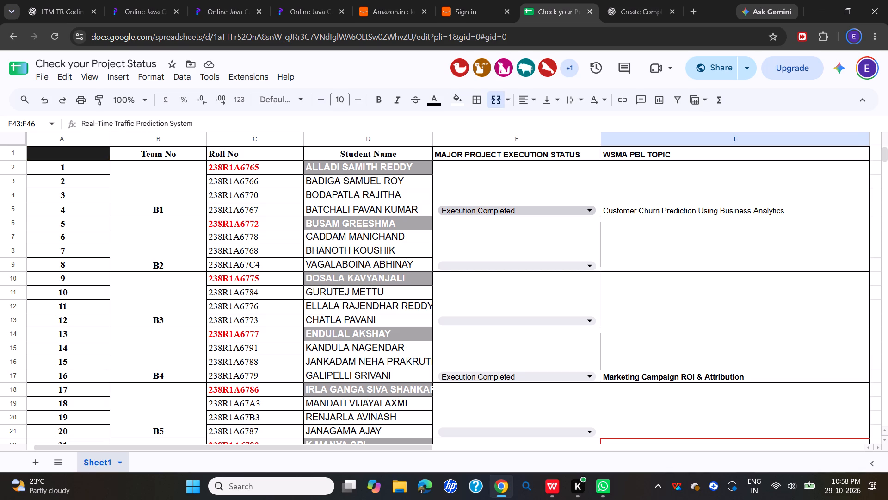
{"action": "scroll", "coordinate": [541, 212], "scroll_direction": "down", "scroll_amount": 10}
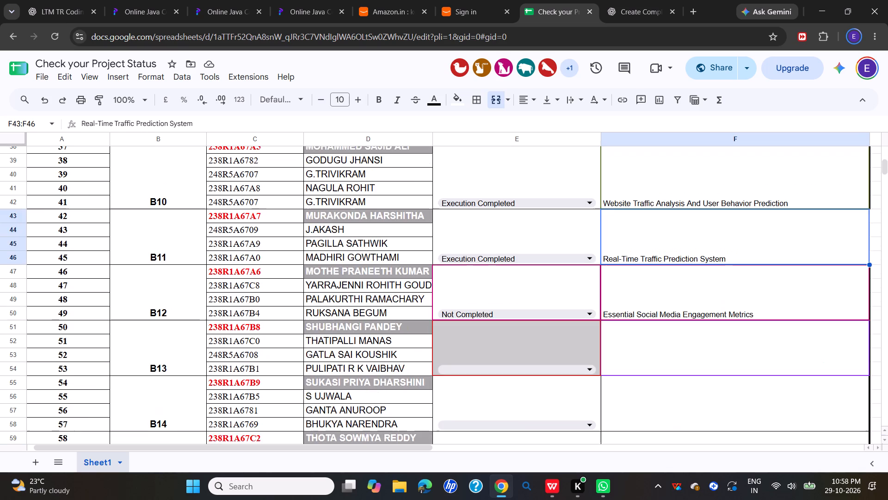
{"action": "scroll", "coordinate": [541, 212], "scroll_direction": "down", "scroll_amount": 4}
{"action": "scroll", "coordinate": [541, 212], "scroll_direction": "up", "scroll_amount": 5}
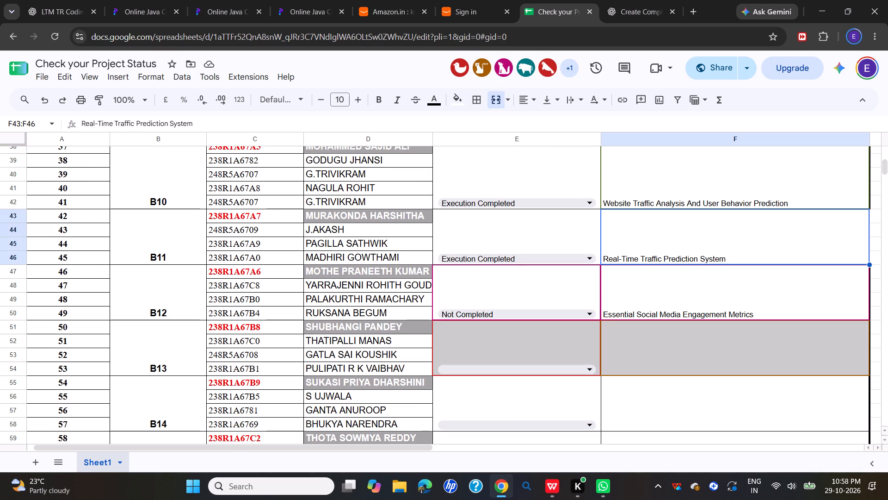
Review the execution status and WSMA PBL topic entries across all the teams, from B1 down to B16.
{"action": "scroll", "coordinate": [541, 212], "scroll_direction": "down", "scroll_amount": 1}
{"action": "scroll", "coordinate": [541, 212], "scroll_direction": "up", "scroll_amount": 4}
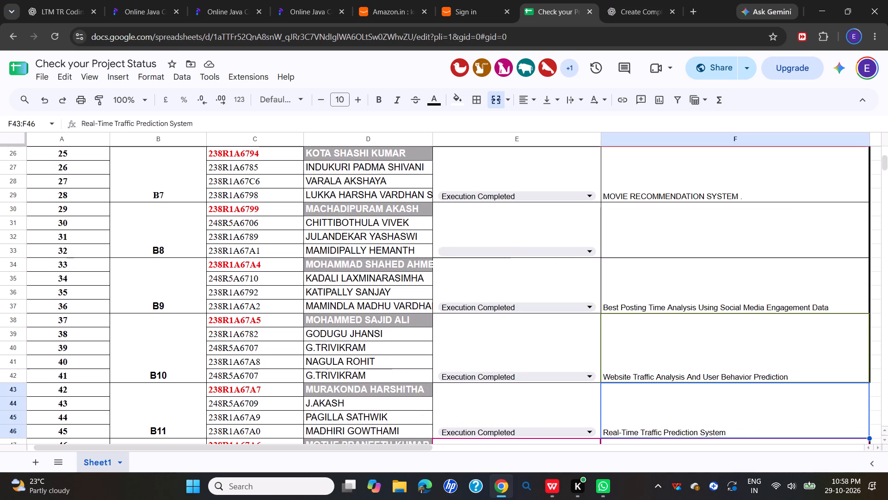
{"action": "scroll", "coordinate": [547, 212], "scroll_direction": "up", "scroll_amount": 4}
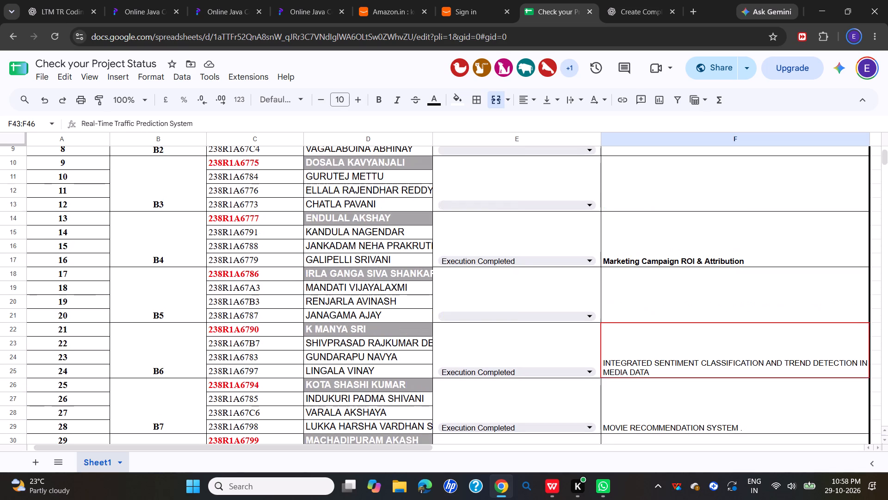
{"action": "scroll", "coordinate": [547, 216], "scroll_direction": "up", "scroll_amount": 4}
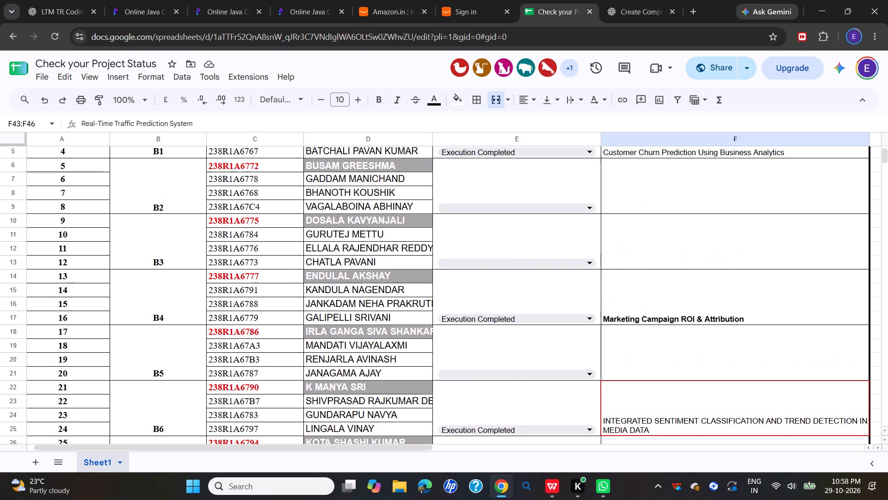
{"action": "scroll", "coordinate": [547, 216], "scroll_direction": "up", "scroll_amount": 4}
{"action": "scroll", "coordinate": [547, 216], "scroll_direction": "down", "scroll_amount": 14}
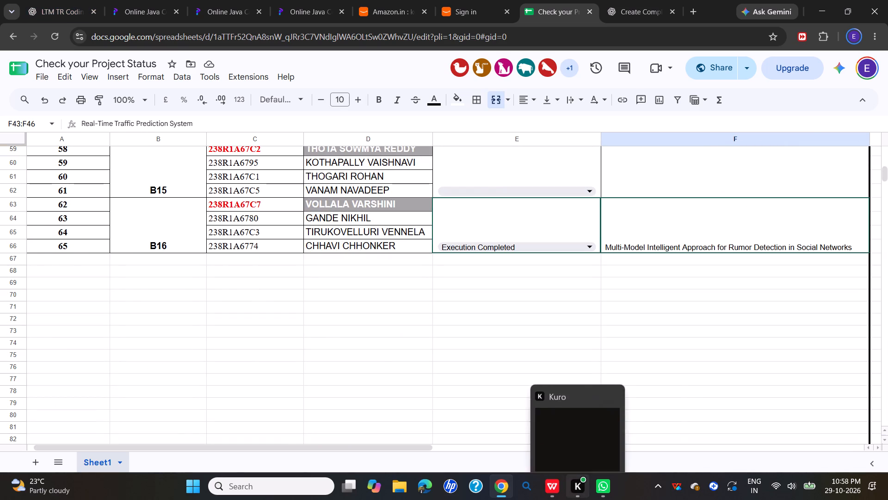
In the WPS major project workbook, undo the earlier edits back to where the coordinator and HOD signature block sits below the team table.
{"action": "left_click", "coordinate": [551, 481]}
{"action": "scroll", "coordinate": [450, 387], "scroll_direction": "down", "scroll_amount": 14}
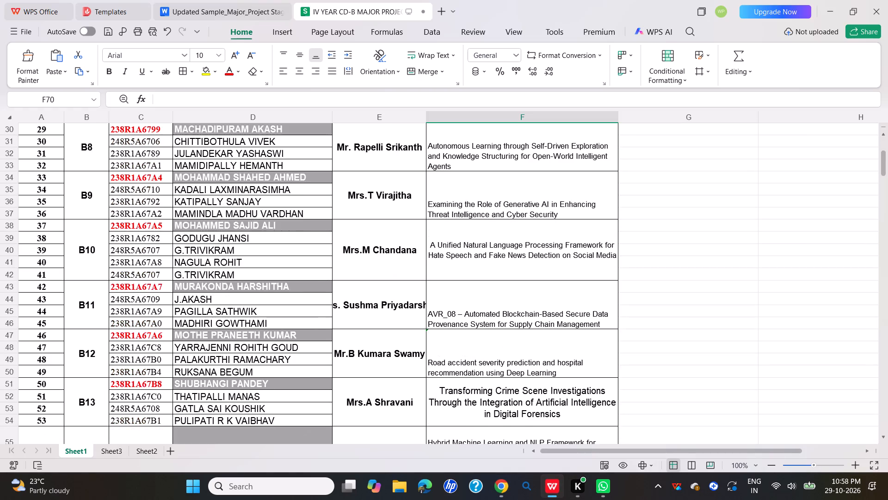
{"action": "scroll", "coordinate": [452, 384], "scroll_direction": "down", "scroll_amount": 8}
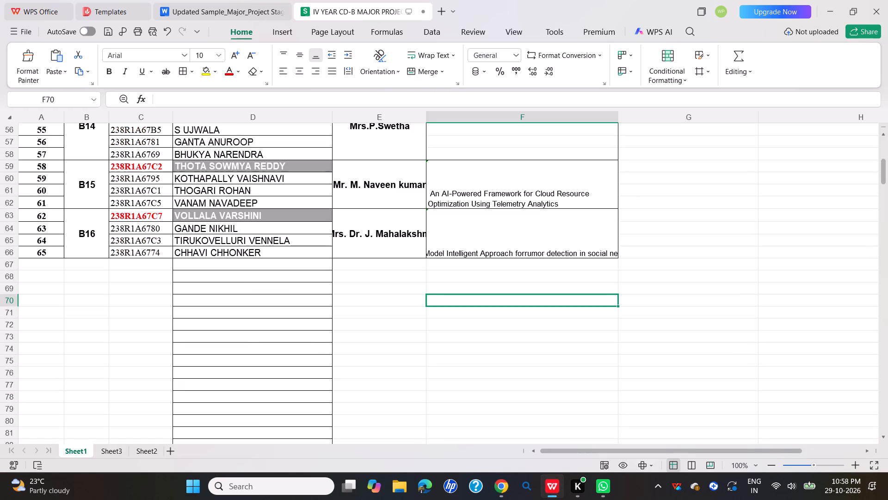
{"action": "key", "text": "ctrl+z"}
{"action": "key", "text": "ctrl+z"}
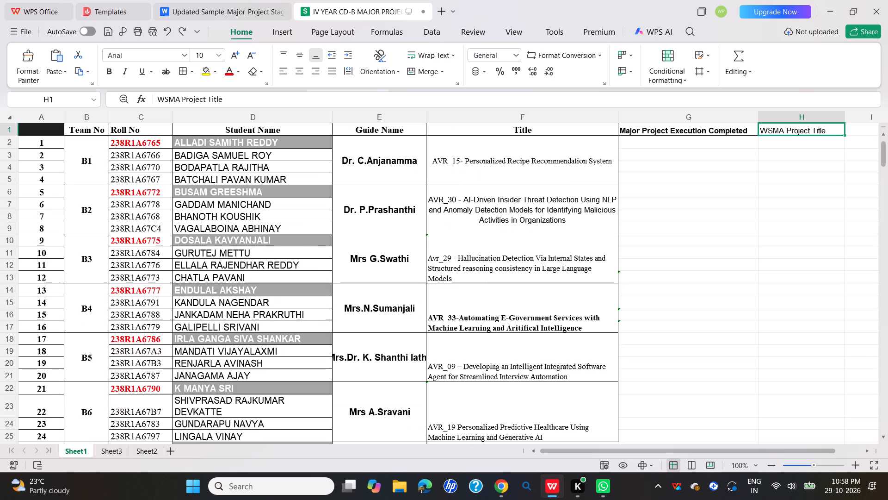
{"action": "key", "text": "ctrl+z"}
{"action": "key", "text": "ctrl+z"}
{"action": "key", "text": "ctrl+z"}
{"action": "key", "text": "ctrl+z"}
{"action": "key", "text": "ctrl+z"}
{"action": "key", "text": "ctrl+z"}
{"action": "key", "text": "ctrl+z"}
{"action": "key", "text": "ctrl+z"}
{"action": "key", "text": "ctrl+z"}
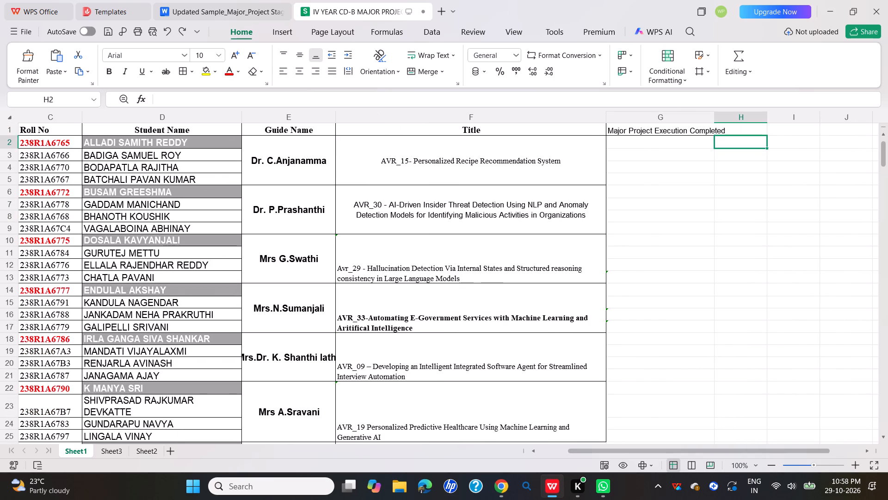
{"action": "key", "text": "ctrl+z"}
{"action": "key", "text": "ctrl+z"}
{"action": "key", "text": "ctrl+z"}
{"action": "key", "text": "ctrl+z"}
{"action": "key", "text": "ctrl+z"}
{"action": "key", "text": "ctrl+z"}
{"action": "key", "text": "ctrl+z"}
{"action": "key", "text": "ctrl+z"}
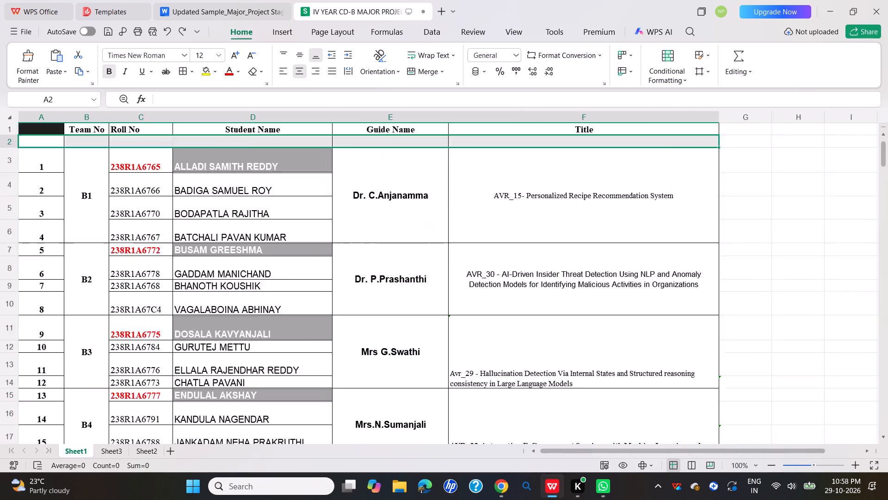
{"action": "key", "text": "ctrl+z"}
{"action": "key", "text": "ctrl+z"}
{"action": "key", "text": "ctrl+z"}
{"action": "key", "text": "ctrl+z"}
{"action": "key", "text": "ctrl+z"}
{"action": "key", "text": "ctrl+z"}
{"action": "key", "text": "ctrl+z"}
{"action": "key", "text": "ctrl+z"}
{"action": "key", "text": "ctrl+z"}
{"action": "key", "text": "ctrl+z"}
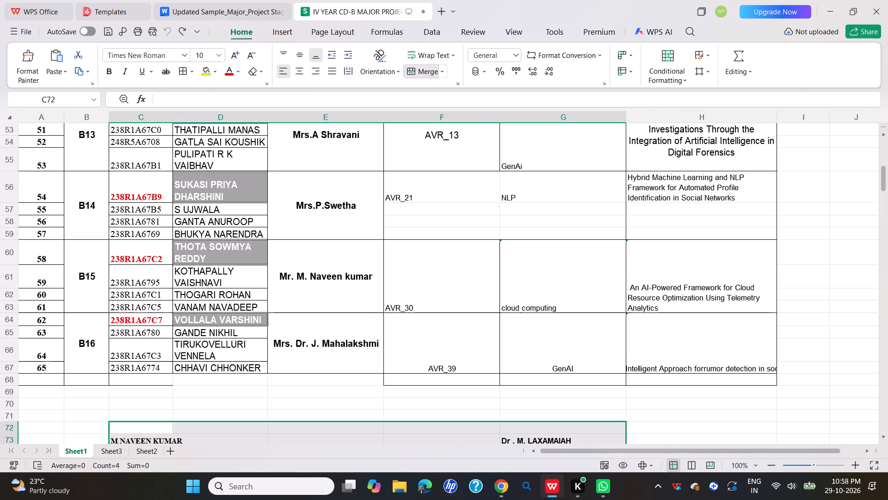
Copy the Major Project Coordinator and HOD-CSD signature block in C72:G75 of the workbook.
{"action": "scroll", "coordinate": [382, 312], "scroll_direction": "down", "scroll_amount": 4}
{"action": "left_click", "coordinate": [315, 319]}
{"action": "left_click_drag", "start_coordinate": [110, 306], "coordinate": [272, 339]}
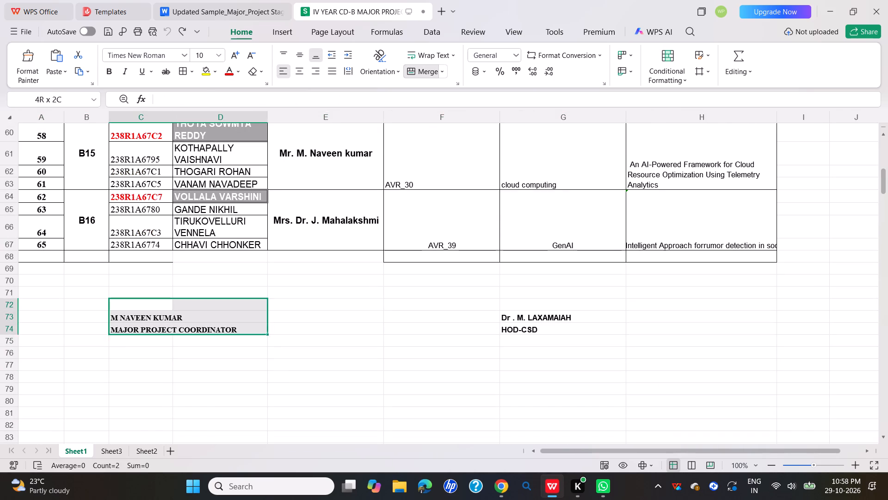
{"action": "left_click_drag", "start_coordinate": [272, 339], "coordinate": [536, 335]}
{"action": "key", "text": "ctrl+c"}
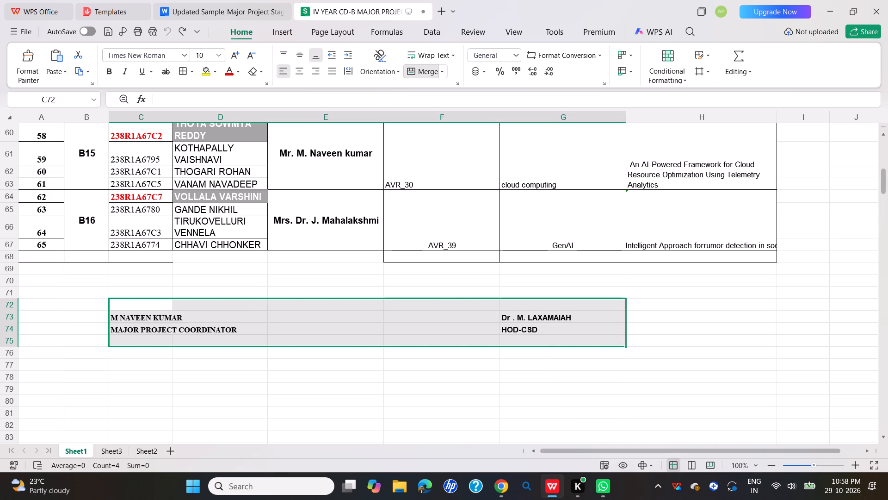
{"action": "key", "text": "ctrl+c"}
{"action": "key", "text": "ctrl+c"}
{"action": "key", "text": "ctrl+c"}
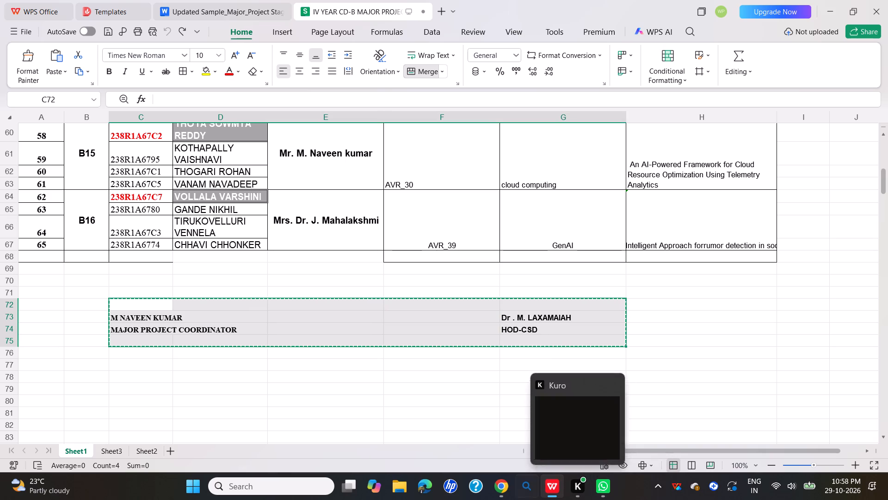
Switch to the Check your Project Status sheet in Chrome and paste the signature block below the team table, starting at B73.
{"action": "left_click", "coordinate": [499, 486]}
{"action": "scroll", "coordinate": [421, 337], "scroll_direction": "down", "scroll_amount": 7}
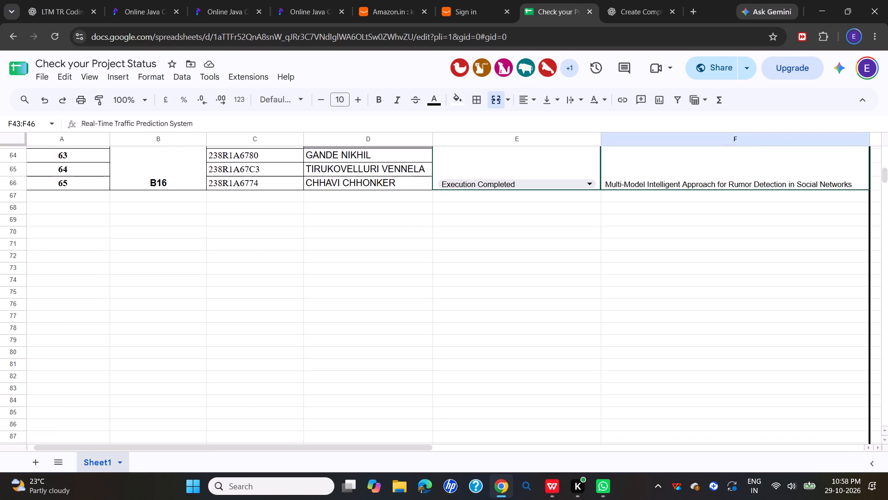
{"action": "left_click_drag", "start_coordinate": [121, 156], "coordinate": [590, 178]}
{"action": "key", "text": "ctrl+v"}
{"action": "left_click", "coordinate": [448, 260]}
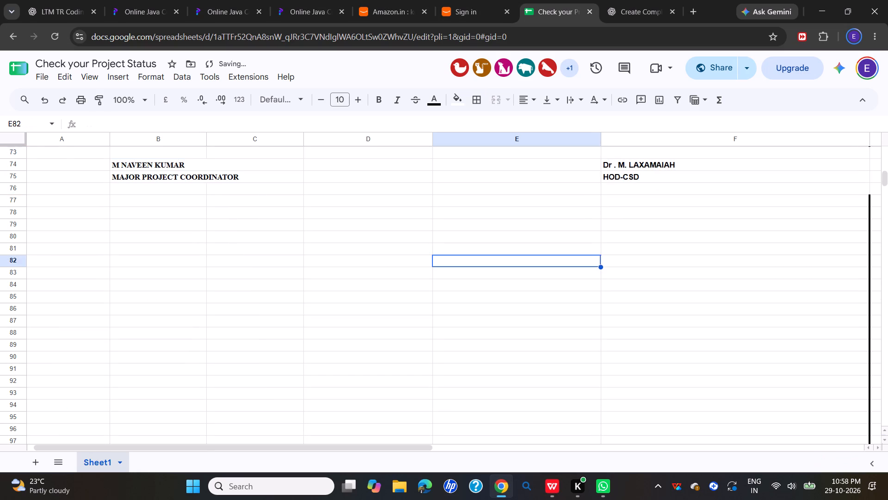
Copy the signature block in B73:F75 and paste it closer to the team table, starting at B68.
{"action": "scroll", "coordinate": [448, 260], "scroll_direction": "up", "scroll_amount": 3}
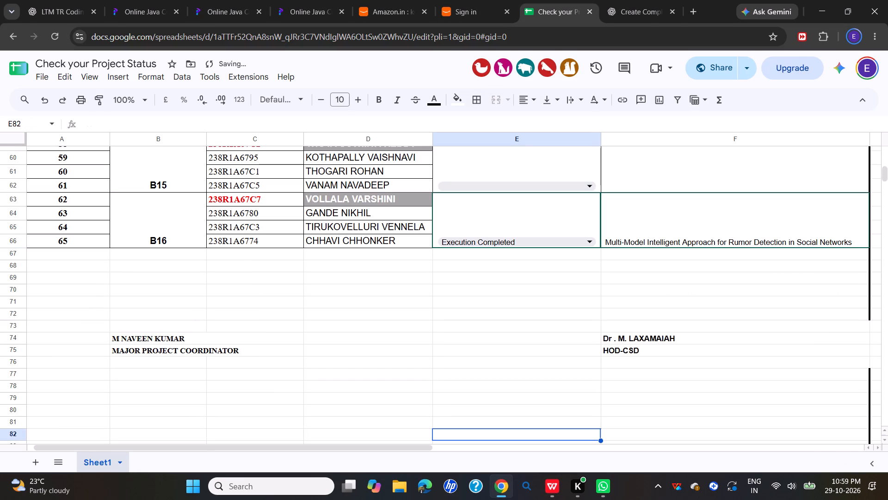
{"action": "left_click_drag", "start_coordinate": [111, 329], "coordinate": [647, 347]}
{"action": "key", "text": "ctrl+c"}
{"action": "key", "text": "ctrl+c"}
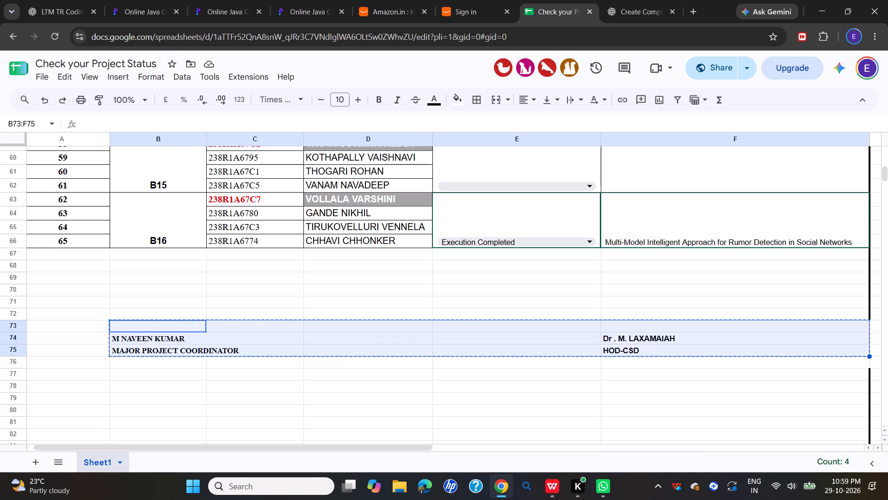
{"action": "left_click_drag", "start_coordinate": [118, 269], "coordinate": [503, 300]}
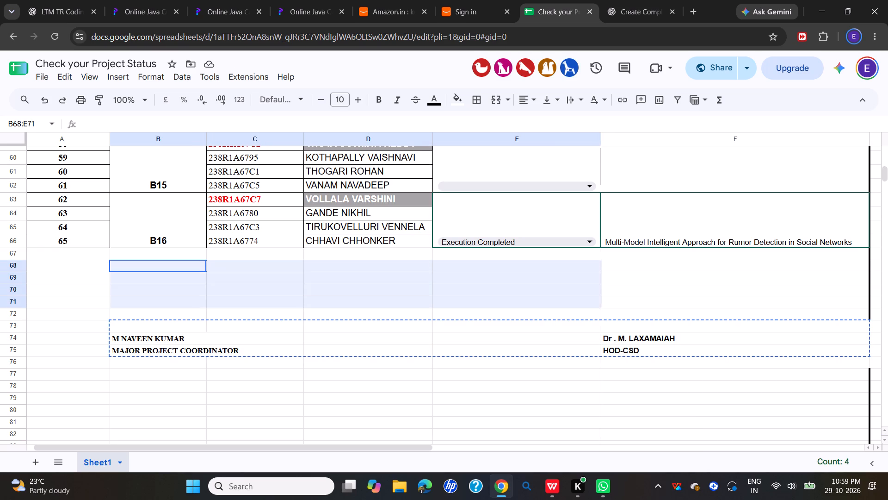
{"action": "left_click_drag", "start_coordinate": [503, 300], "coordinate": [600, 293]}
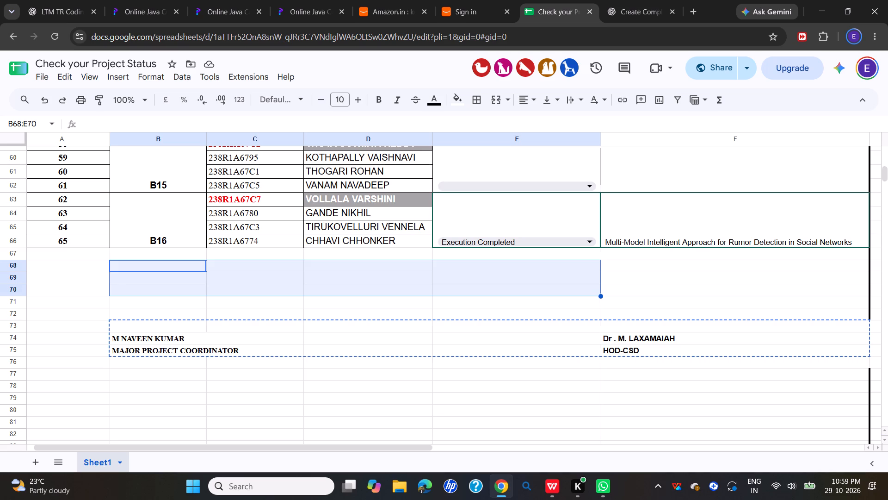
{"action": "key", "text": "ctrl+v"}
{"action": "left_click", "coordinate": [518, 319]}
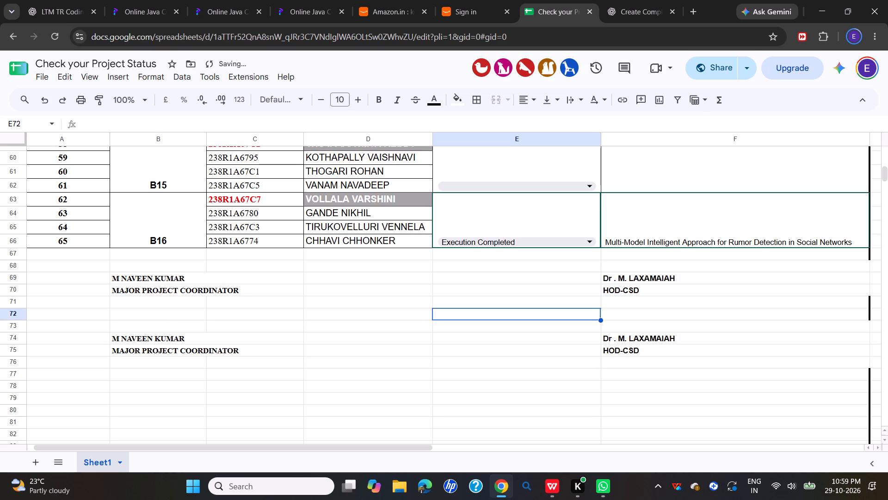
Delete the cells A74:F75 that hold the duplicate lower signature block.
{"action": "left_click_drag", "start_coordinate": [107, 333], "coordinate": [613, 341]}
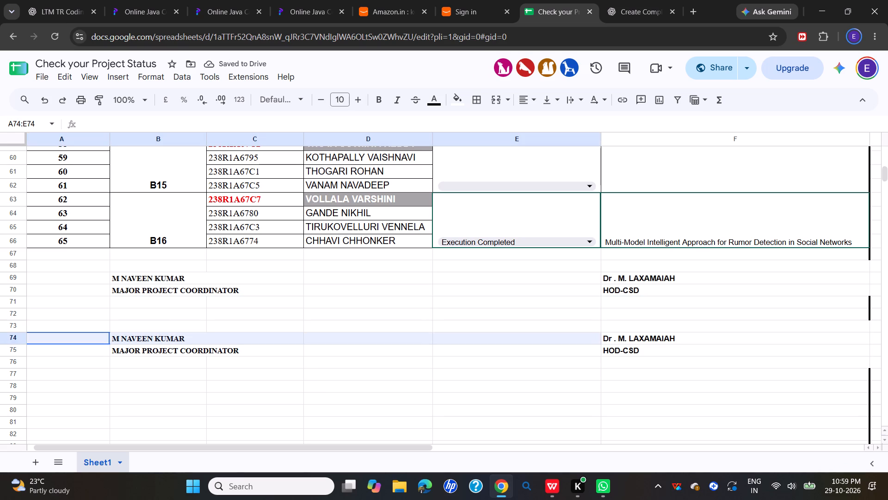
{"action": "left_click_drag", "start_coordinate": [613, 341], "coordinate": [646, 350]}
{"action": "right_click", "coordinate": [501, 346]}
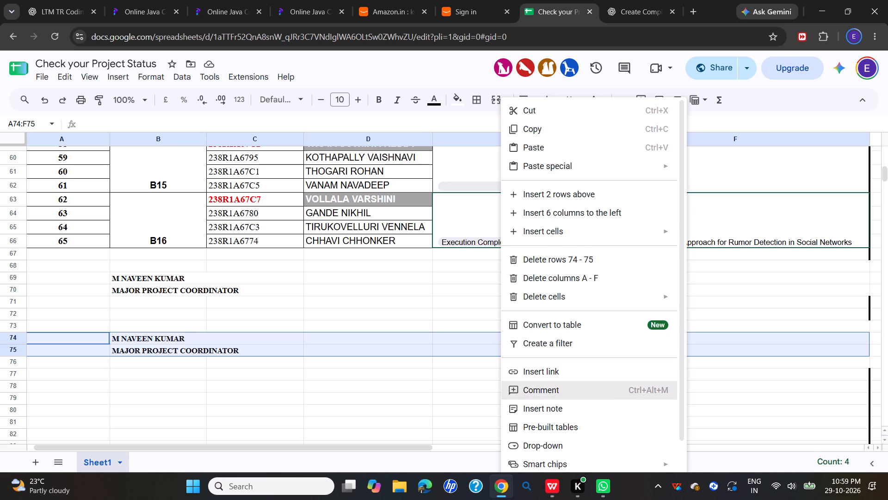
{"action": "scroll", "coordinate": [546, 346], "scroll_direction": "down", "scroll_amount": 2}
{"action": "left_click", "coordinate": [542, 269]}
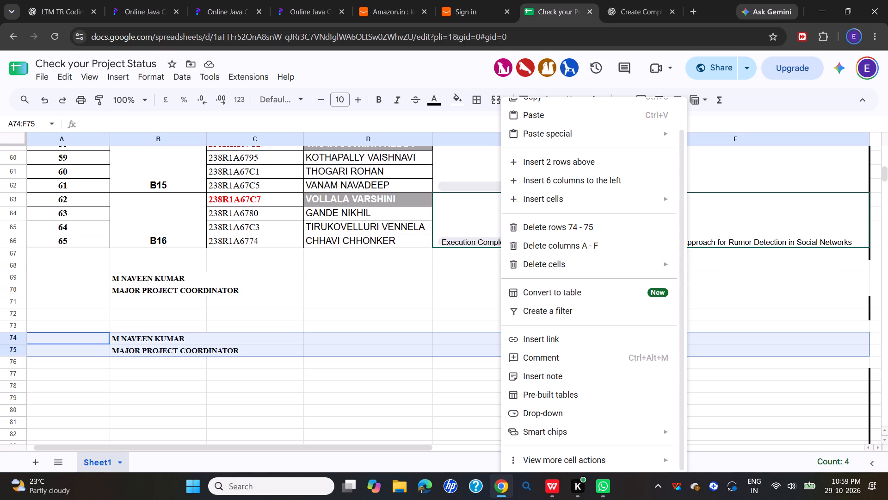
{"action": "left_click", "coordinate": [622, 266]}
{"action": "left_click", "coordinate": [715, 268]}
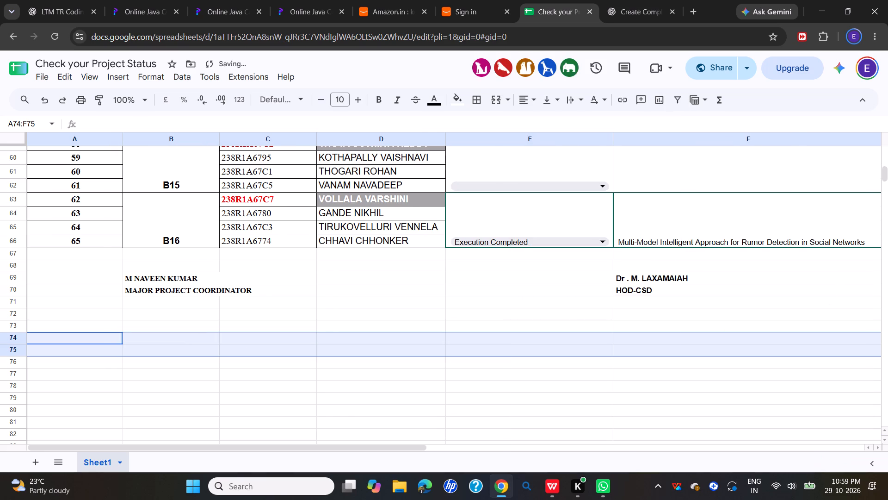
{"action": "left_click", "coordinate": [413, 355]}
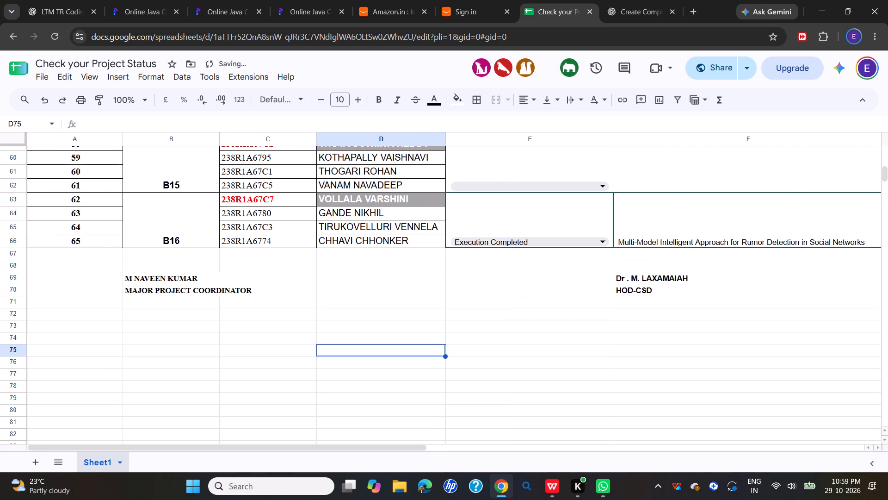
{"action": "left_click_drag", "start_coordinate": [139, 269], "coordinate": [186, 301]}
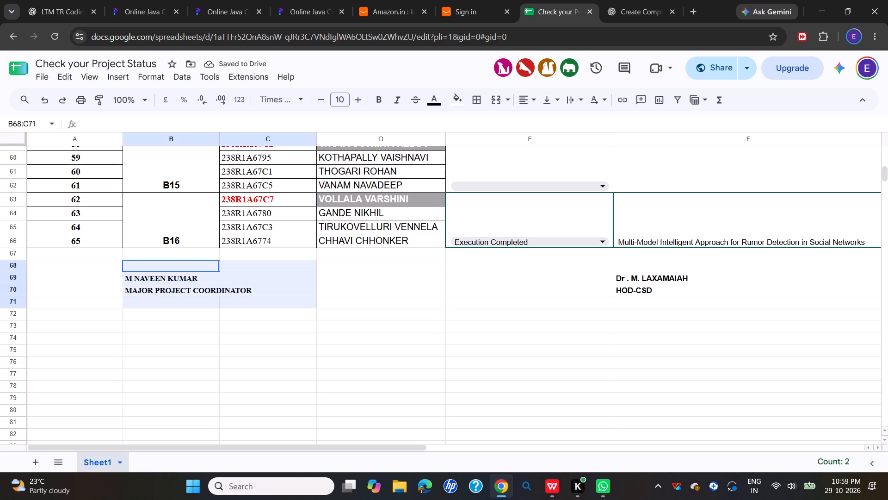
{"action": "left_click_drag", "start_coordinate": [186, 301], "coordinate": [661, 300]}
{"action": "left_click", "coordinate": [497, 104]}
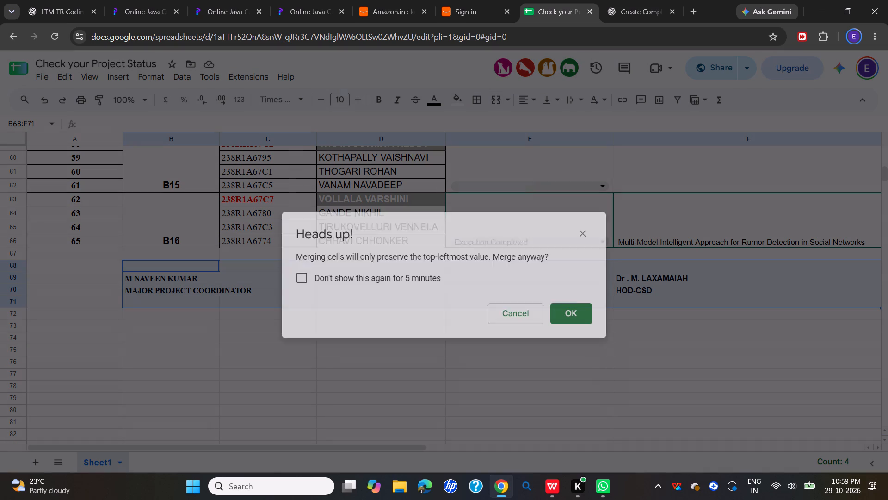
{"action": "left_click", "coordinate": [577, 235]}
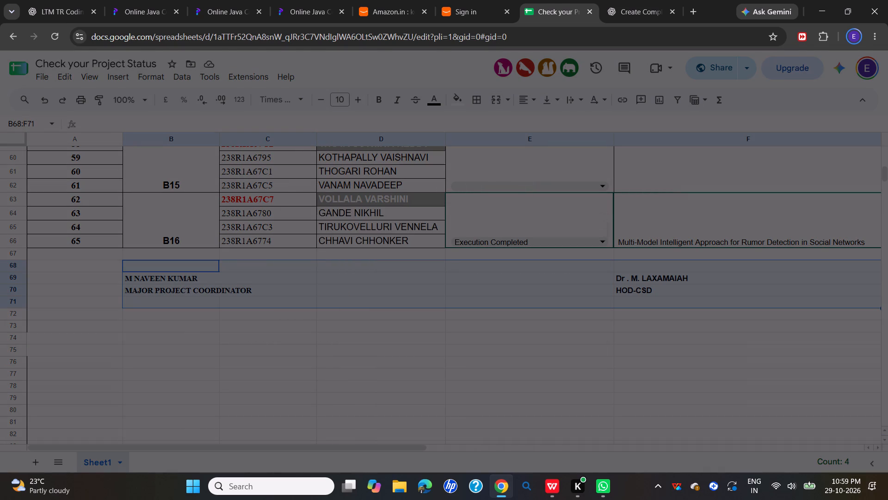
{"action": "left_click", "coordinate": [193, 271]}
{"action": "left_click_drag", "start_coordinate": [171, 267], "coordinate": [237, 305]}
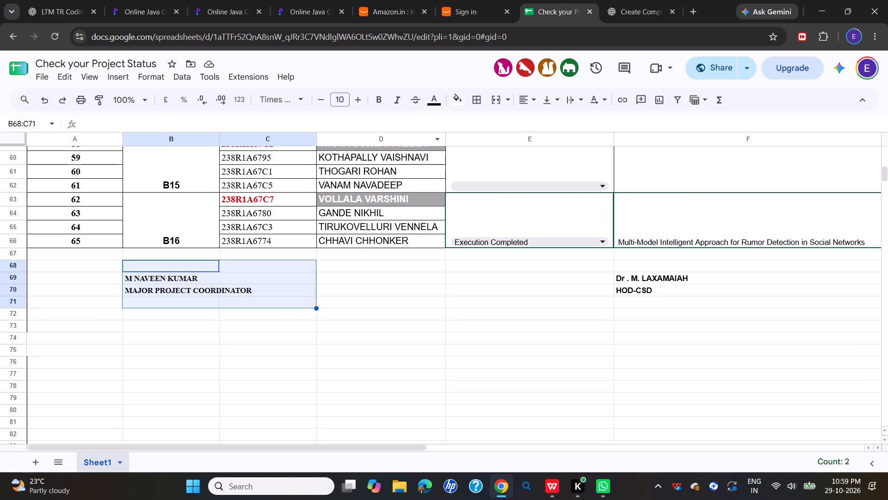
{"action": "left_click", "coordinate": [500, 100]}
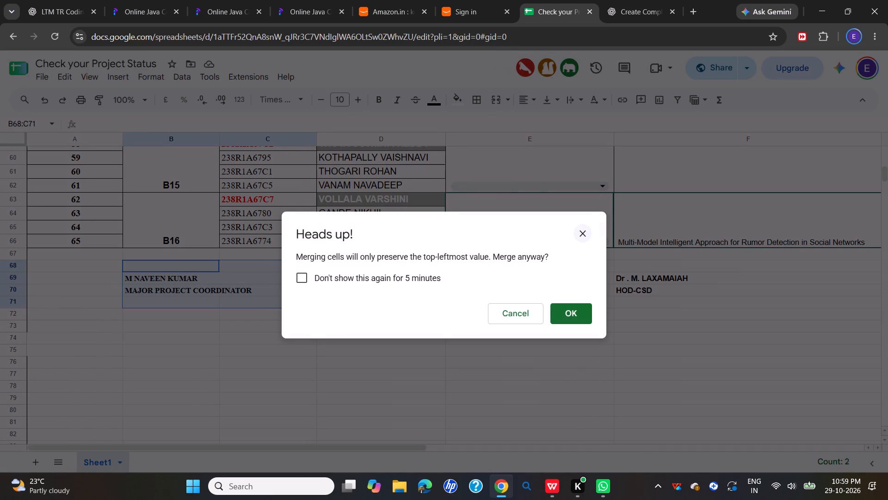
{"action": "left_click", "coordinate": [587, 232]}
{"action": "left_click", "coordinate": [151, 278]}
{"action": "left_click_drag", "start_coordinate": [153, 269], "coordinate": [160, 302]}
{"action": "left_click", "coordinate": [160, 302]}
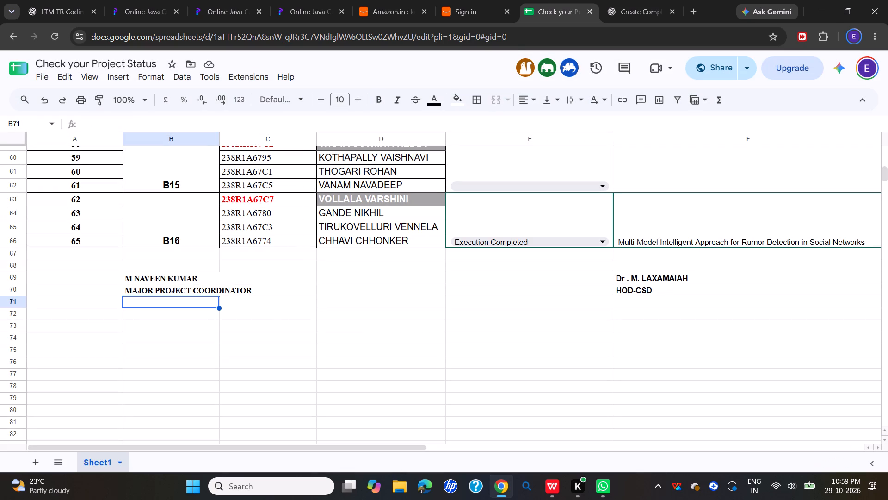
Check the teams' execution status and WSMA PBL topic entries again, starting from the table header.
{"action": "scroll", "coordinate": [543, 358], "scroll_direction": "up", "scroll_amount": 11}
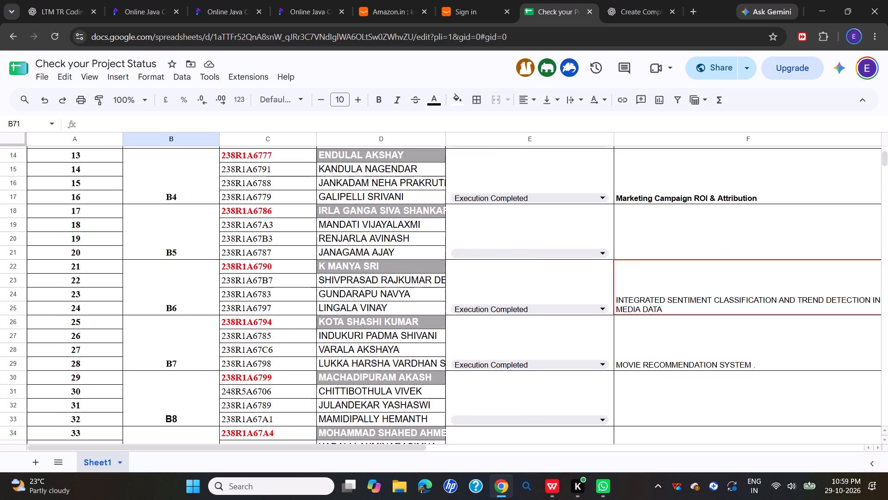
{"action": "scroll", "coordinate": [543, 358], "scroll_direction": "up", "scroll_amount": 12}
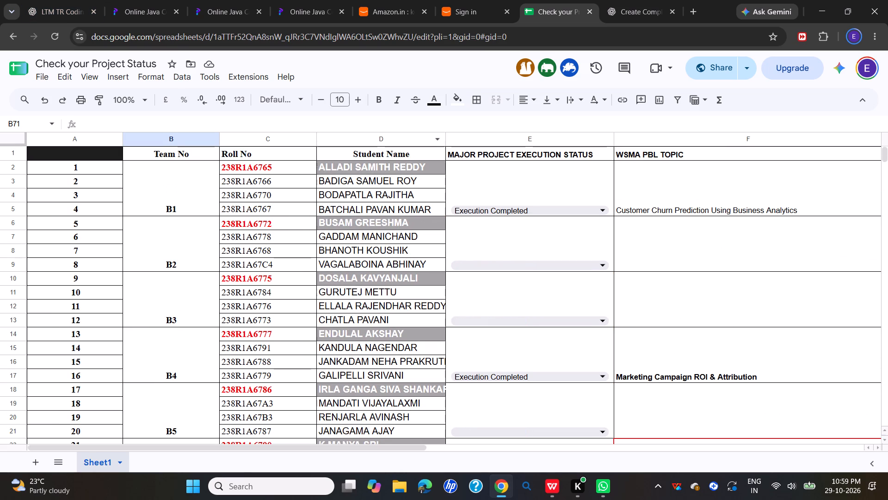
{"action": "scroll", "coordinate": [659, 320], "scroll_direction": "down", "scroll_amount": 4}
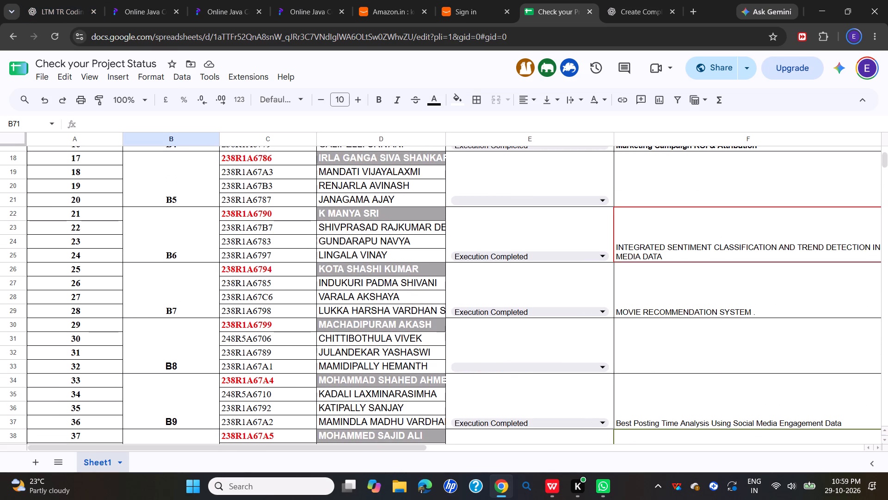
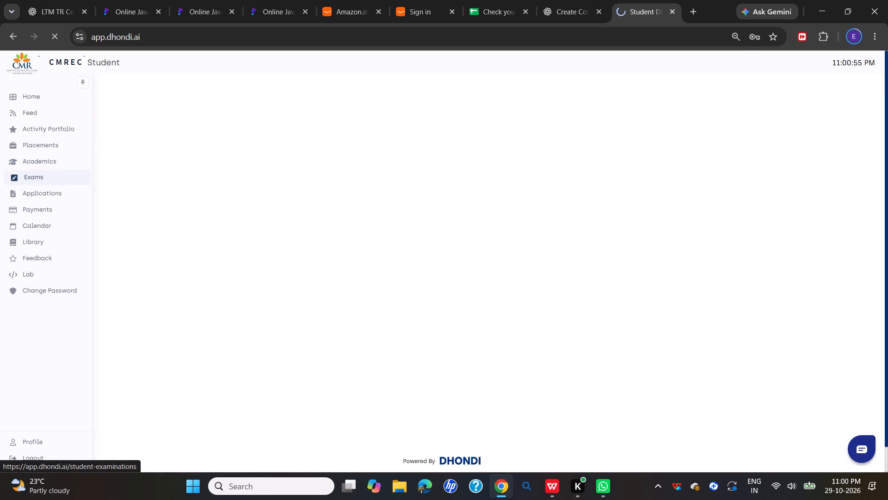
Open the IV B.TECH I SEM R22 MID II exam in the student portal and examine its assignment uploads, upload course options and schedule.
{"action": "left_click", "coordinate": [72, 126]}
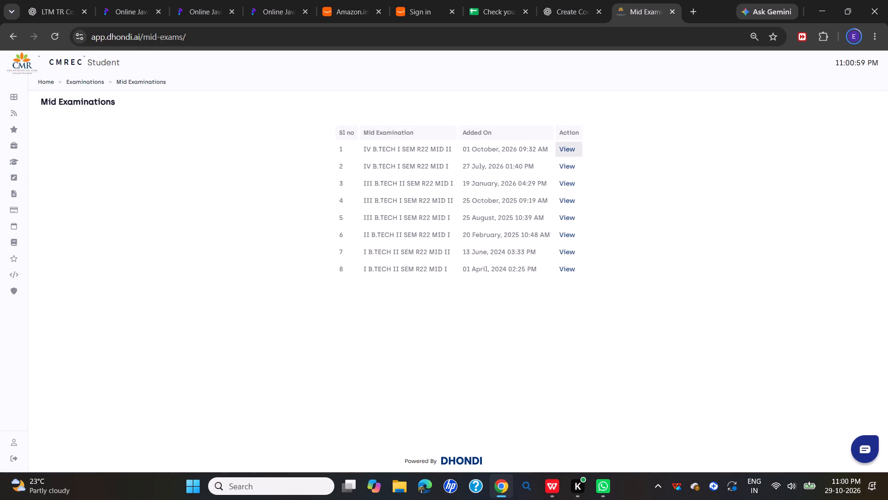
{"action": "left_click", "coordinate": [566, 148]}
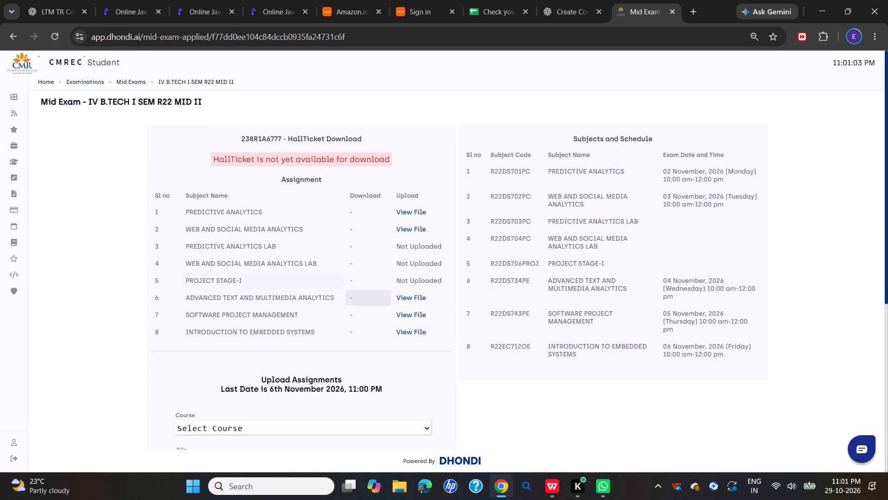
{"action": "scroll", "coordinate": [395, 313], "scroll_direction": "down", "scroll_amount": 2}
{"action": "left_click", "coordinate": [384, 316]}
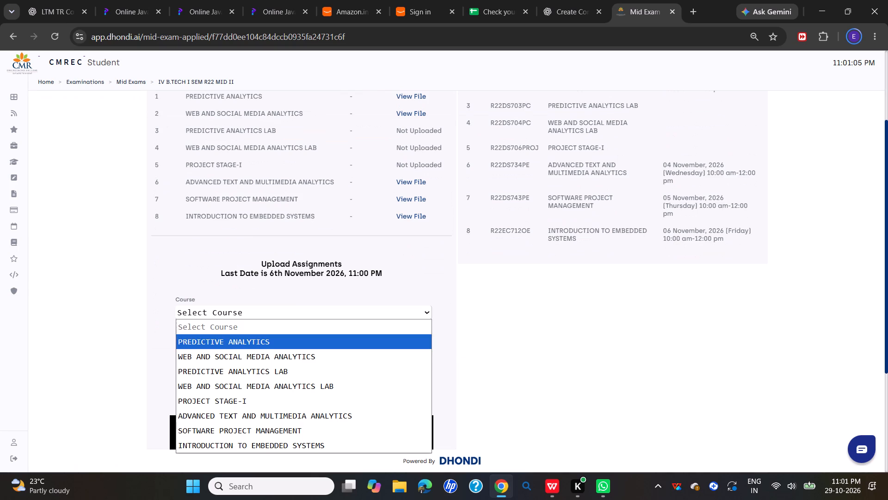
{"action": "scroll", "coordinate": [335, 340], "scroll_direction": "down", "scroll_amount": 3}
{"action": "left_click", "coordinate": [573, 360]}
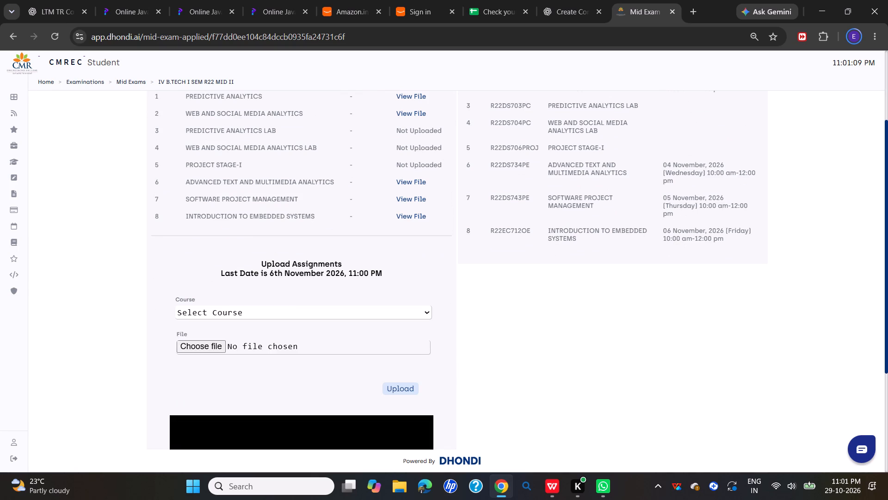
{"action": "scroll", "coordinate": [435, 357], "scroll_direction": "up", "scroll_amount": 2}
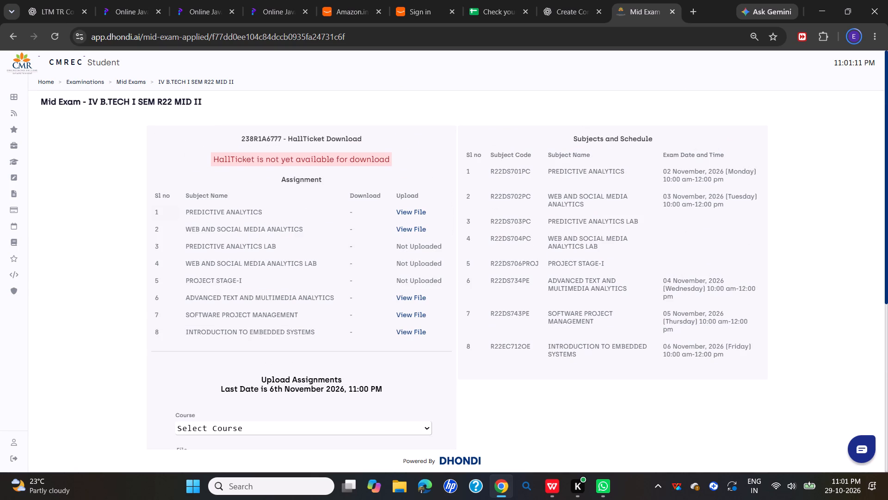
{"action": "scroll", "coordinate": [246, 306], "scroll_direction": "down", "scroll_amount": 3}
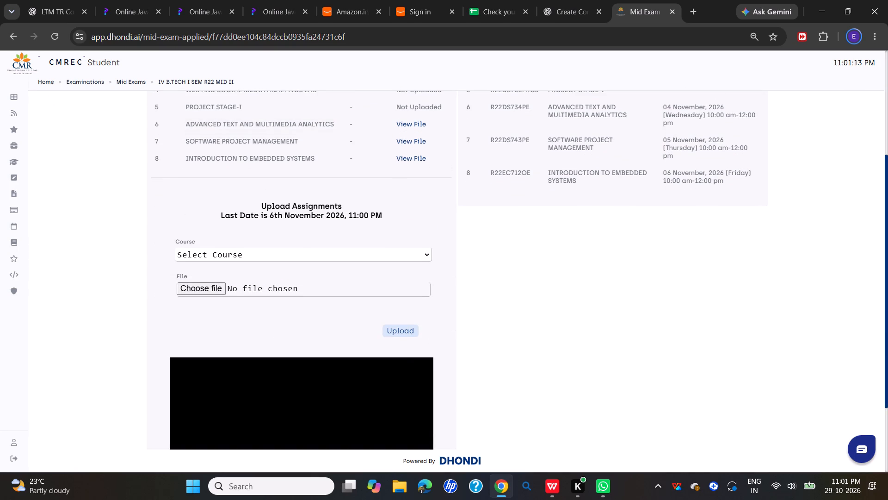
{"action": "left_click", "coordinate": [265, 256]}
{"action": "scroll", "coordinate": [258, 310], "scroll_direction": "down", "scroll_amount": 3}
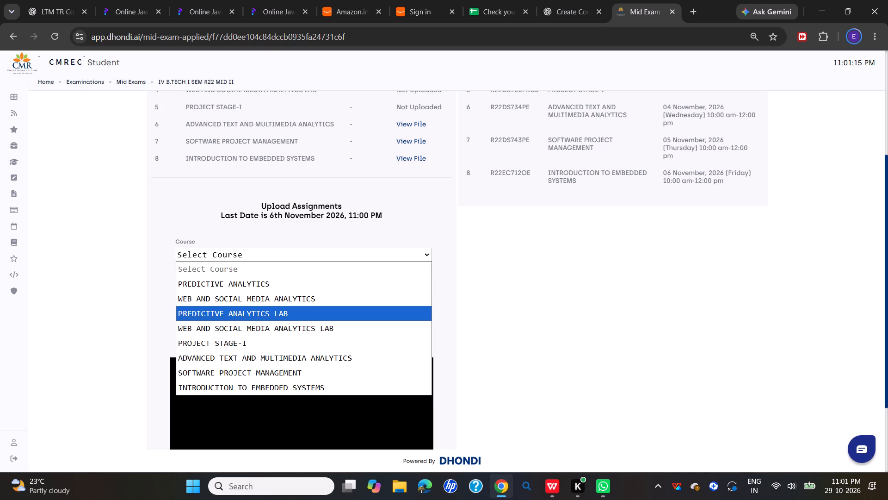
{"action": "scroll", "coordinate": [512, 279], "scroll_direction": "up", "scroll_amount": 5}
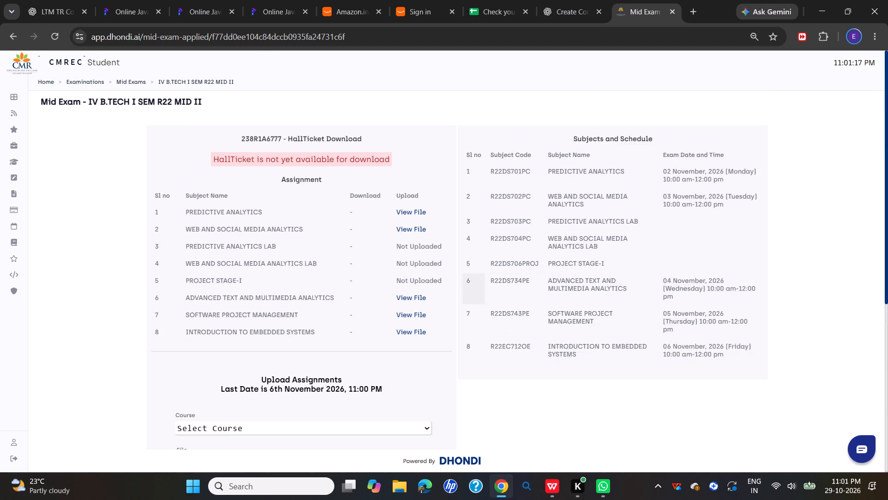
{"action": "left_click", "coordinate": [13, 34]}
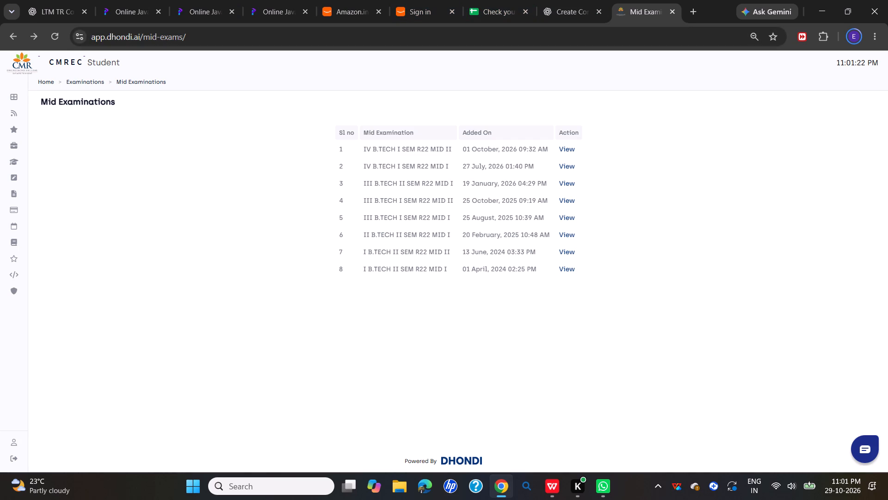
Return to the Check your Project Status sheet and check the execution status and WSMA PBL topics from team B1 to the signature block.
{"action": "left_click", "coordinate": [484, 10]}
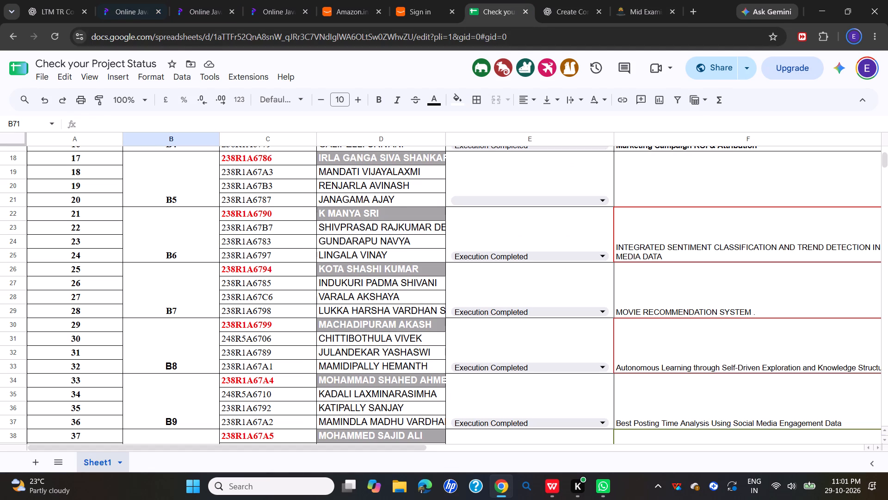
{"action": "scroll", "coordinate": [497, 285], "scroll_direction": "up", "scroll_amount": 3}
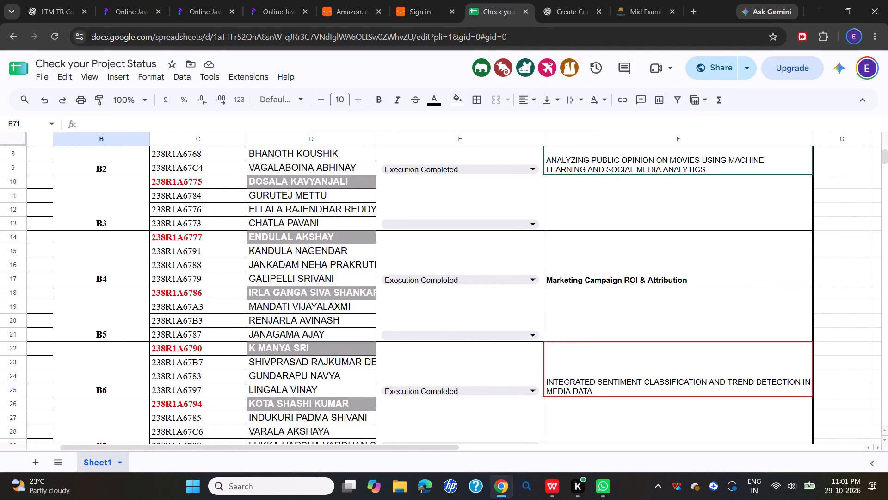
{"action": "scroll", "coordinate": [497, 285], "scroll_direction": "up", "scroll_amount": 4}
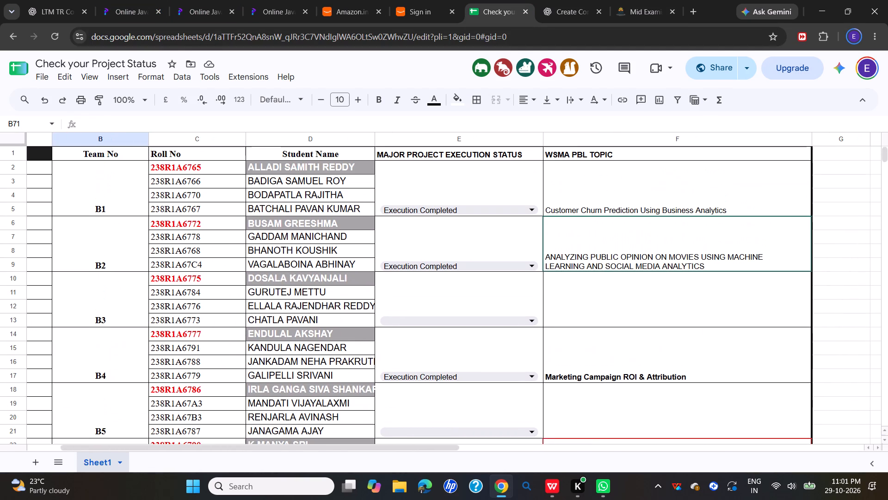
{"action": "scroll", "coordinate": [497, 285], "scroll_direction": "down", "scroll_amount": 2}
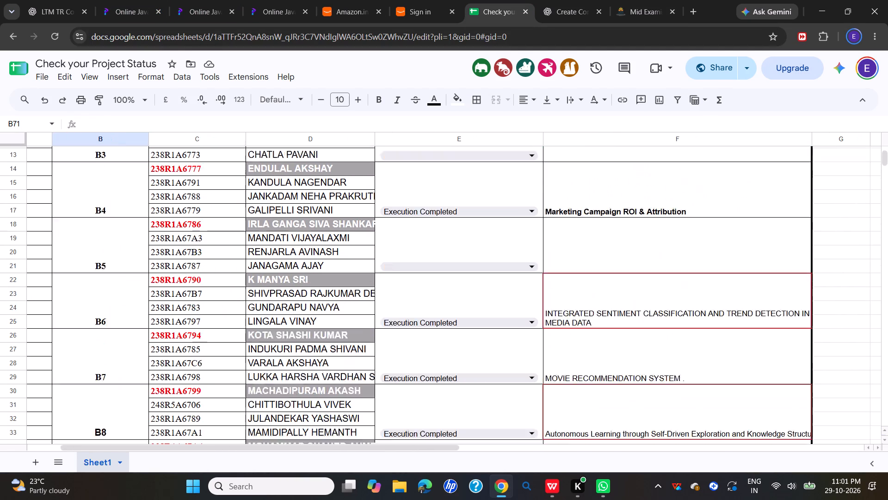
{"action": "scroll", "coordinate": [497, 285], "scroll_direction": "down", "scroll_amount": 4}
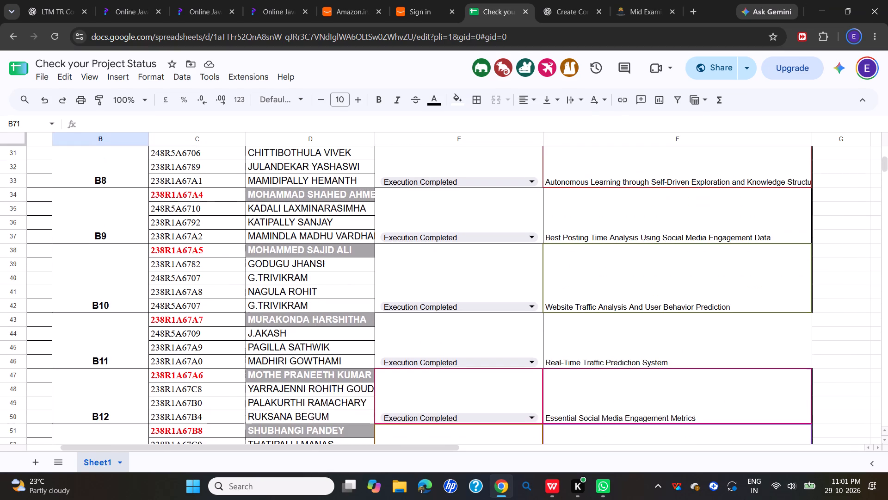
{"action": "scroll", "coordinate": [497, 285], "scroll_direction": "down", "scroll_amount": 6}
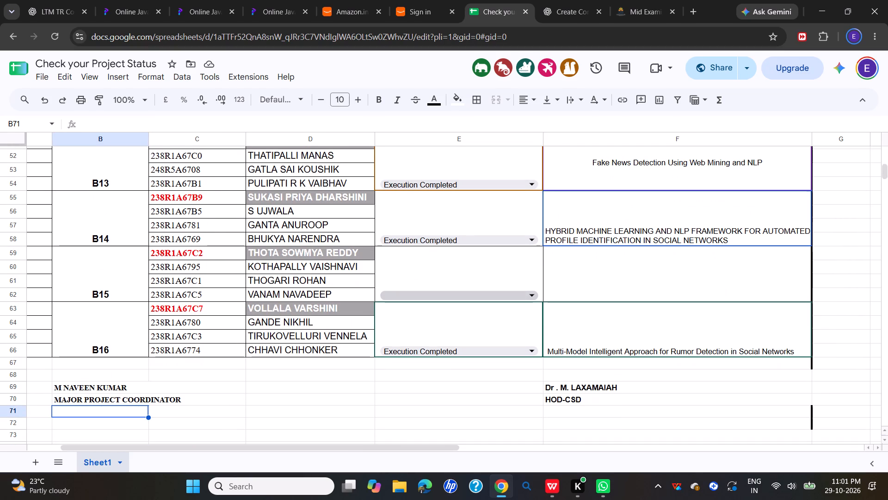
Recheck the team table from the header down to the signature block for teams with missing execution status or WSMA PBL topic.
{"action": "scroll", "coordinate": [561, 297], "scroll_direction": "up", "scroll_amount": 13}
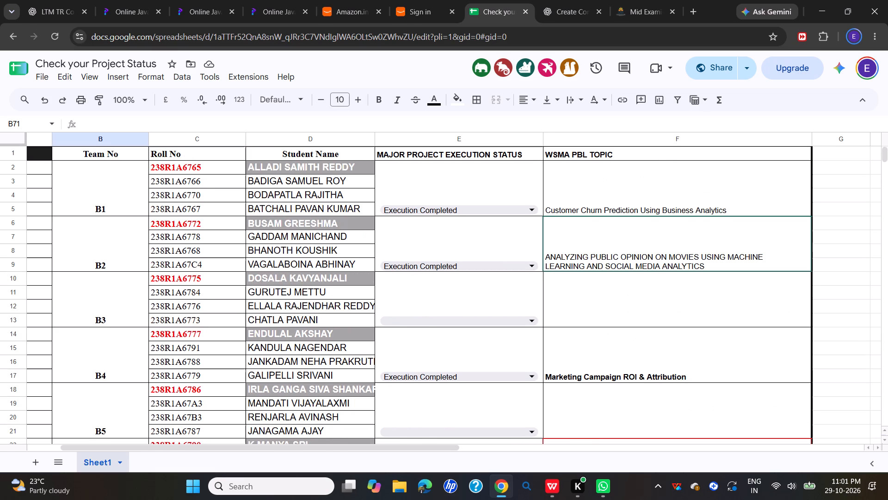
{"action": "scroll", "coordinate": [561, 297], "scroll_direction": "down", "scroll_amount": 1}
{"action": "scroll", "coordinate": [467, 253], "scroll_direction": "up", "scroll_amount": 3}
{"action": "scroll", "coordinate": [467, 253], "scroll_direction": "down", "scroll_amount": 8}
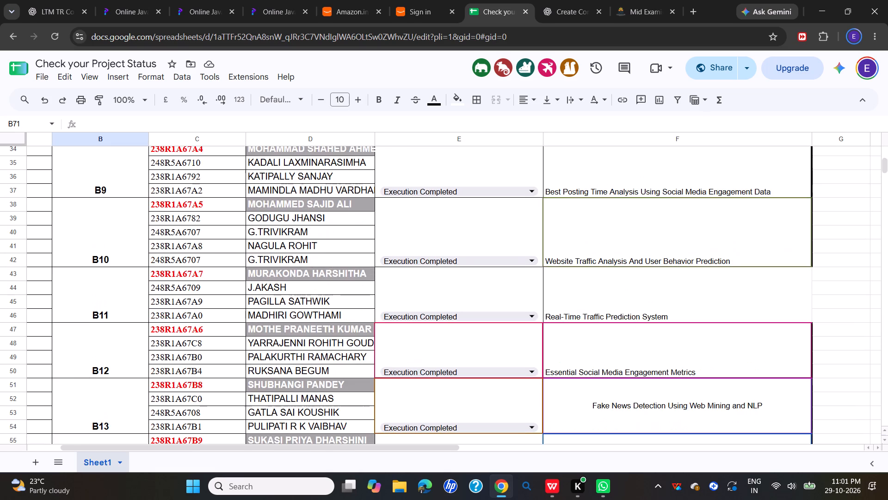
{"action": "scroll", "coordinate": [467, 253], "scroll_direction": "down", "scroll_amount": 3}
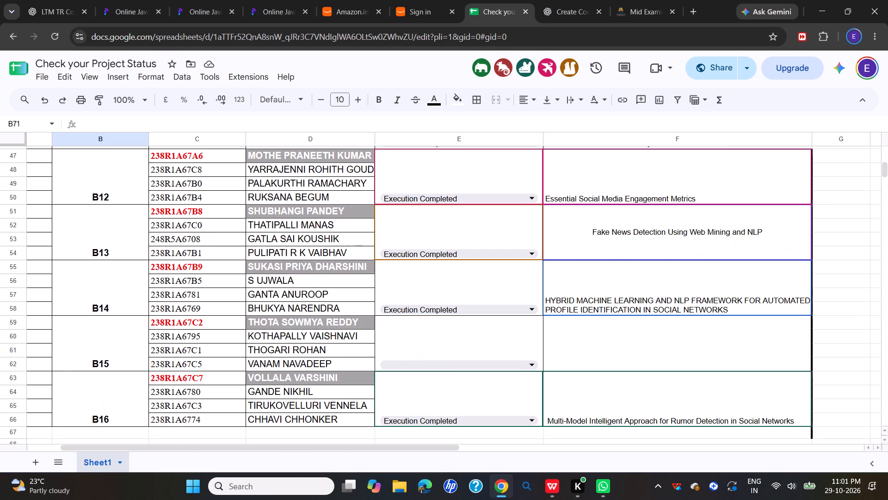
{"action": "scroll", "coordinate": [464, 350], "scroll_direction": "up", "scroll_amount": 13}
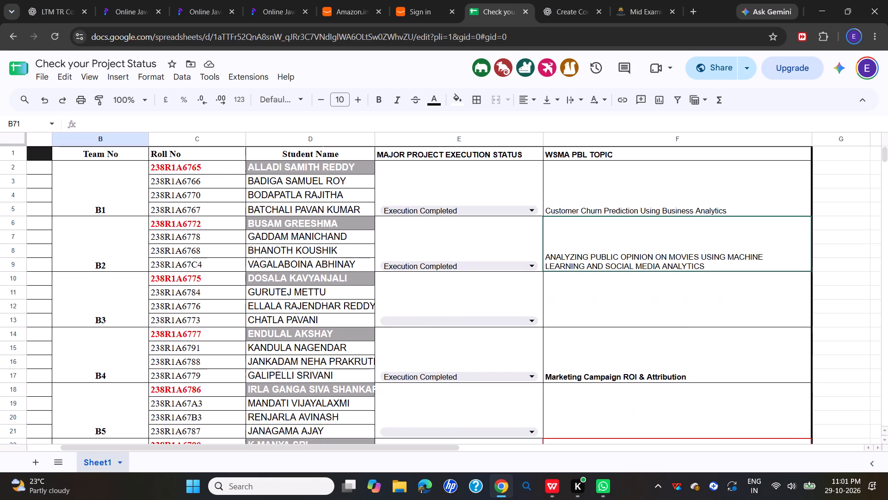
{"action": "scroll", "coordinate": [464, 350], "scroll_direction": "up", "scroll_amount": 3}
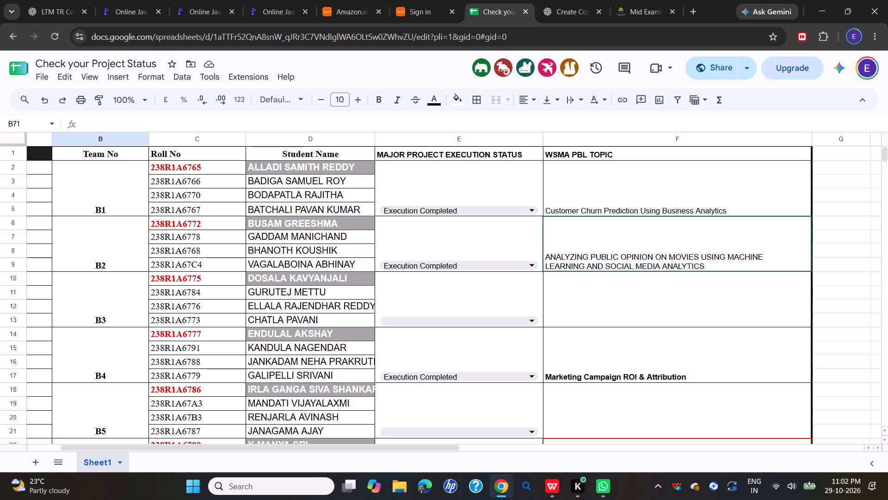
{"action": "scroll", "coordinate": [366, 325], "scroll_direction": "down", "scroll_amount": 15}
{"action": "scroll", "coordinate": [366, 325], "scroll_direction": "up", "scroll_amount": 4}
{"action": "scroll", "coordinate": [366, 325], "scroll_direction": "down", "scroll_amount": 2}
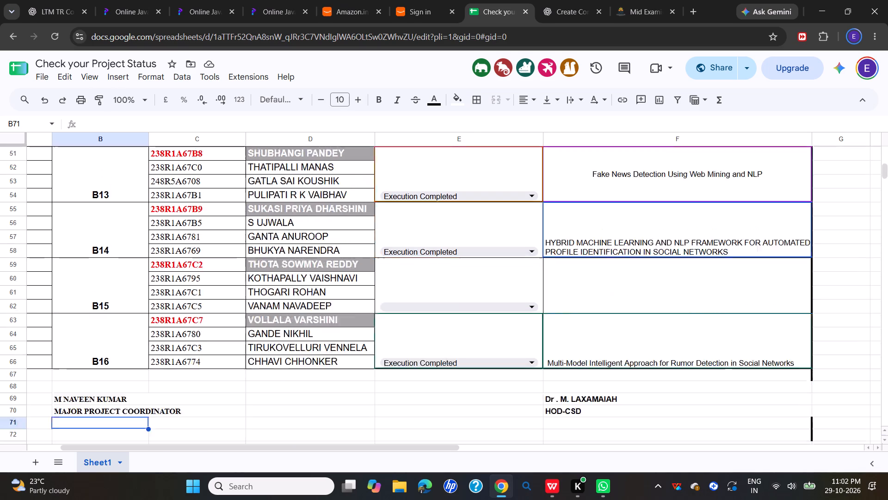
Review the execution status and WSMA PBL topic entries once more across all teams, from B1 to the signature block.
{"action": "scroll", "coordinate": [366, 325], "scroll_direction": "down", "scroll_amount": 2}
{"action": "scroll", "coordinate": [568, 290], "scroll_direction": "up", "scroll_amount": 12}
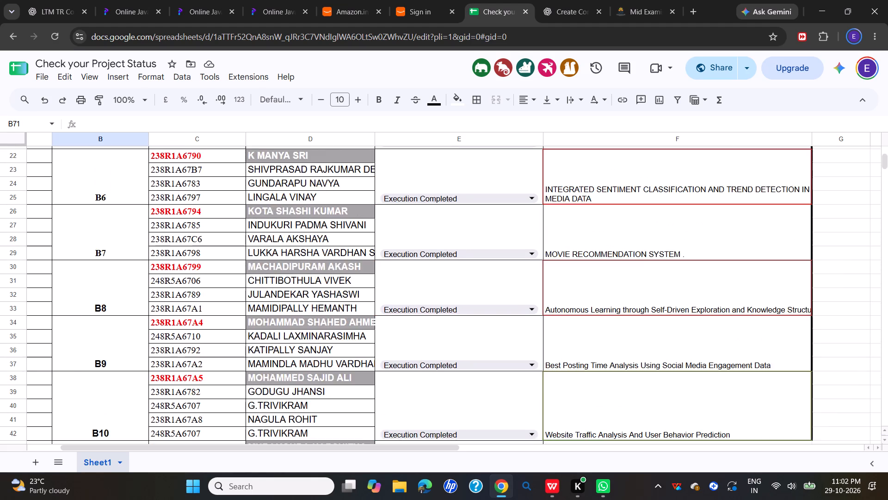
{"action": "scroll", "coordinate": [568, 290], "scroll_direction": "up", "scroll_amount": 3}
{"action": "scroll", "coordinate": [620, 287], "scroll_direction": "up", "scroll_amount": 2}
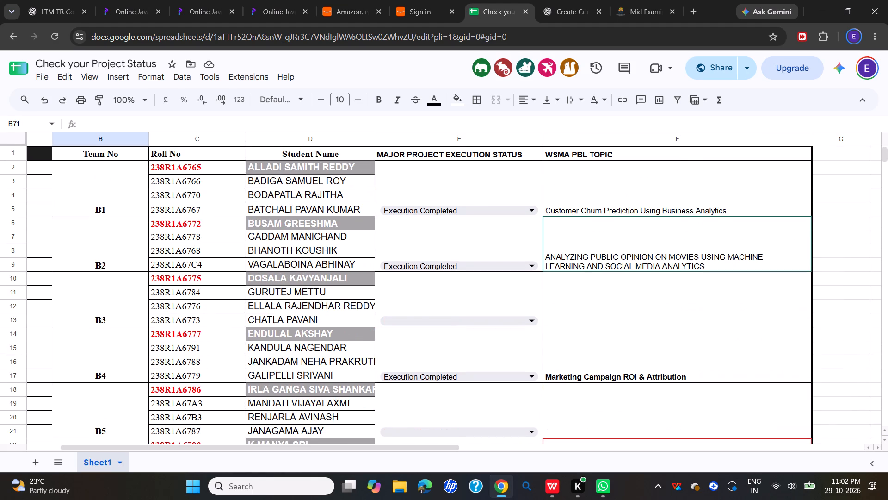